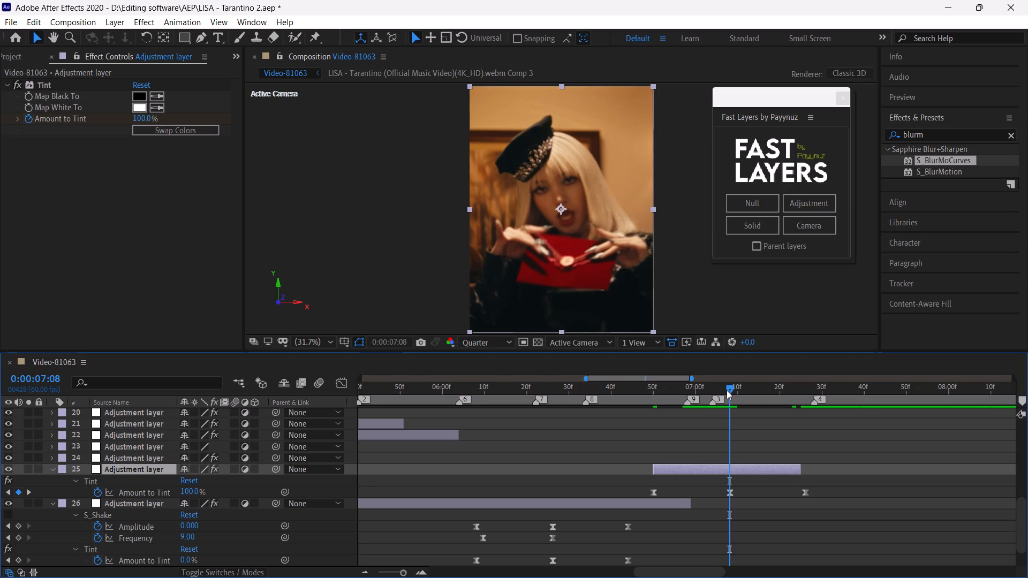
# Move adjustment layer 25 about nine frames earlier, so it starts at about 0:00:06:41.
pyautogui.moveTo(727, 390); pyautogui.dragTo(674, 401)
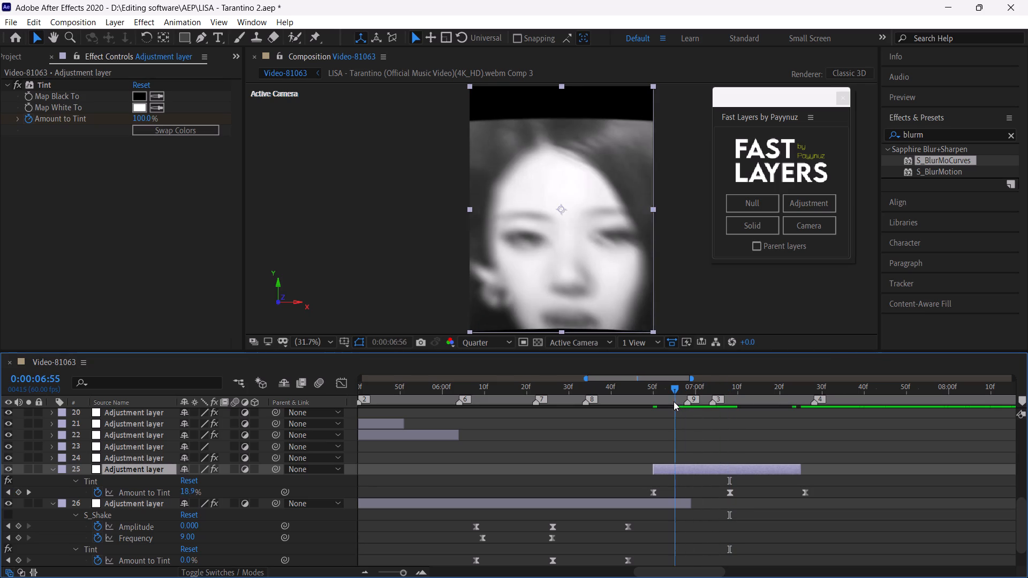
pyautogui.moveTo(674, 401); pyautogui.dragTo(718, 428)
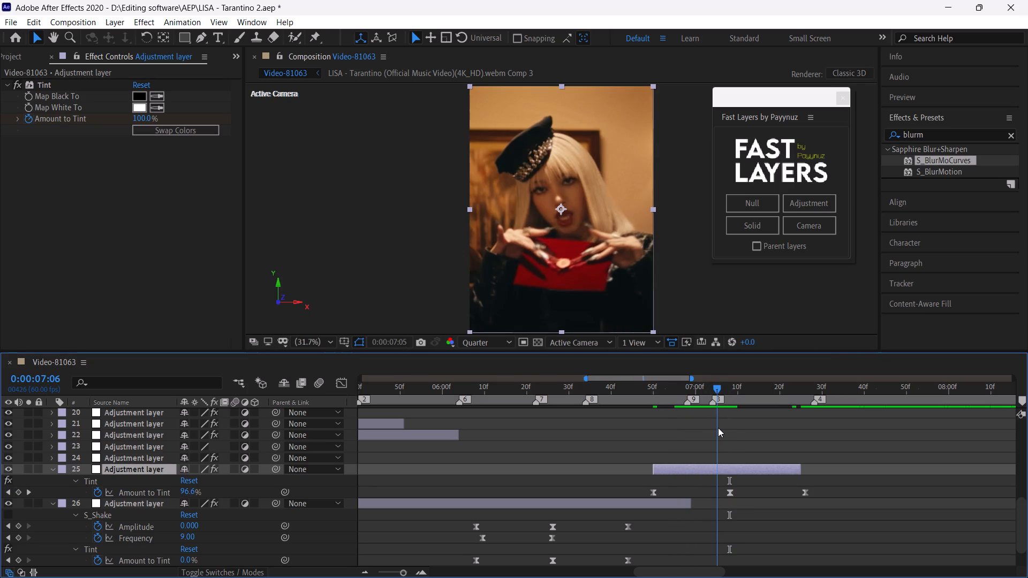
pyautogui.moveTo(718, 428); pyautogui.dragTo(710, 432)
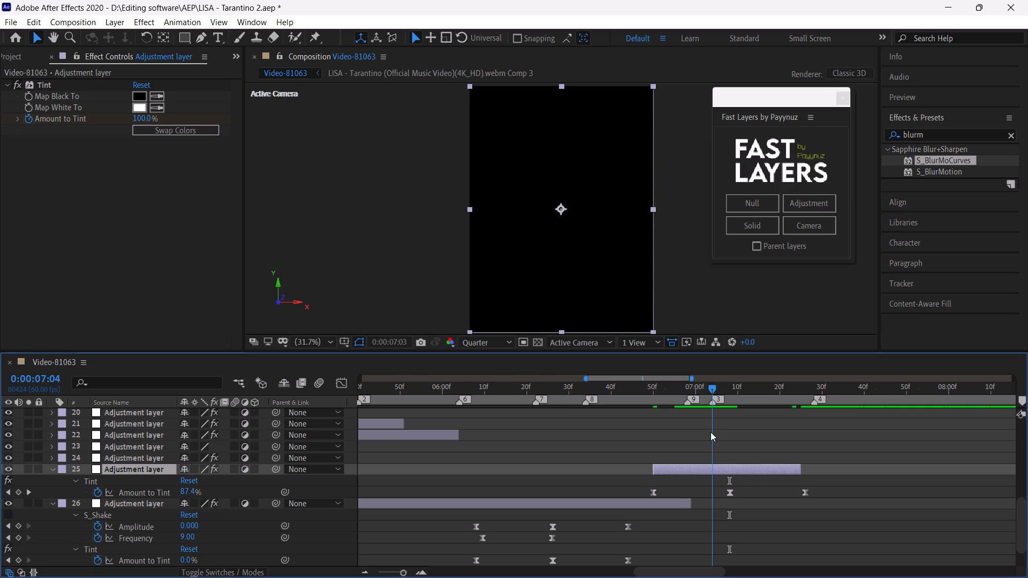
pyautogui.moveTo(710, 432); pyautogui.dragTo(709, 439)
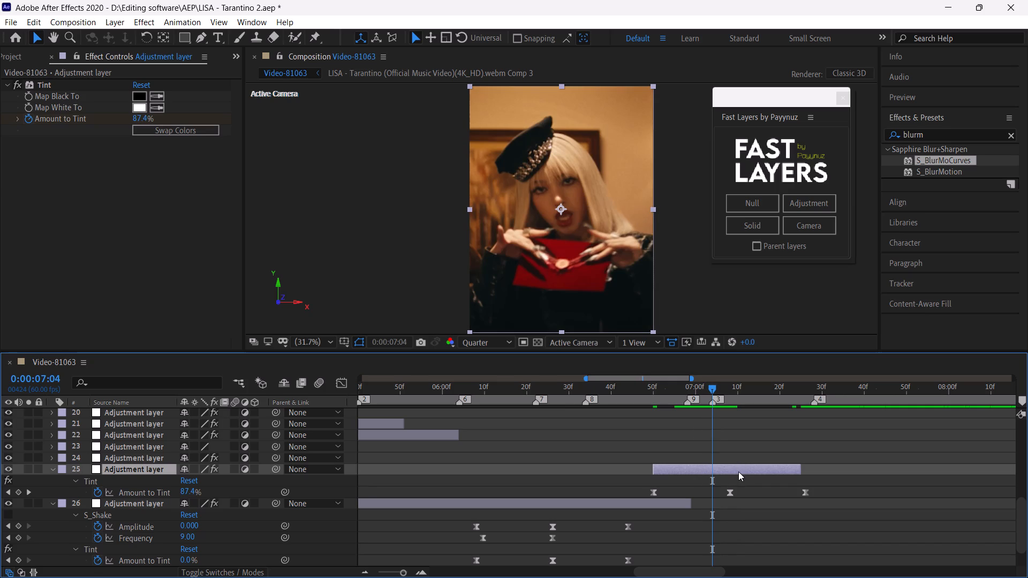
pyautogui.moveTo(738, 471); pyautogui.dragTo(699, 471)
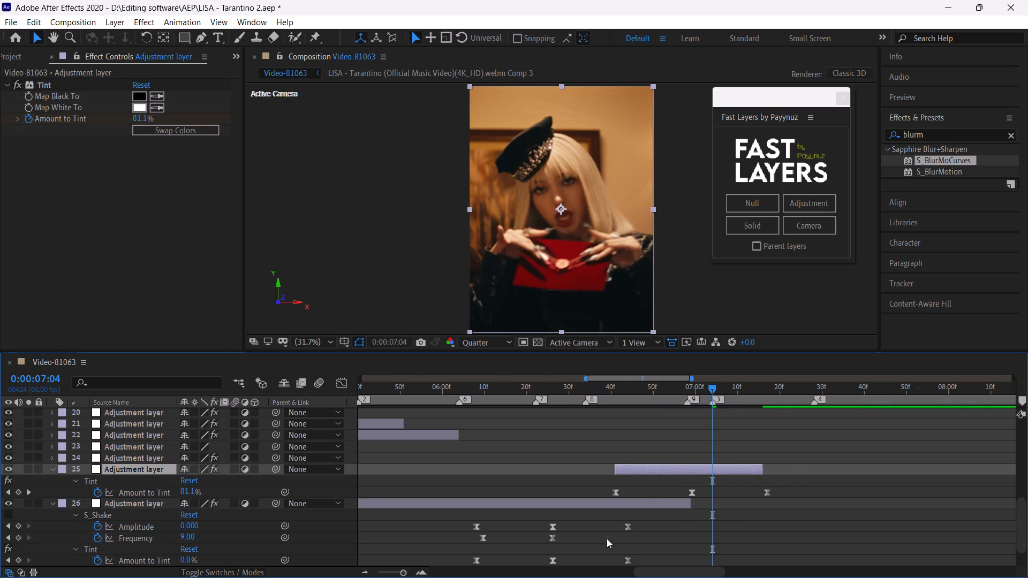
# Make layer 27, the LISA Comp 2 precomp, visible in the composition.
pyautogui.click(401, 570)
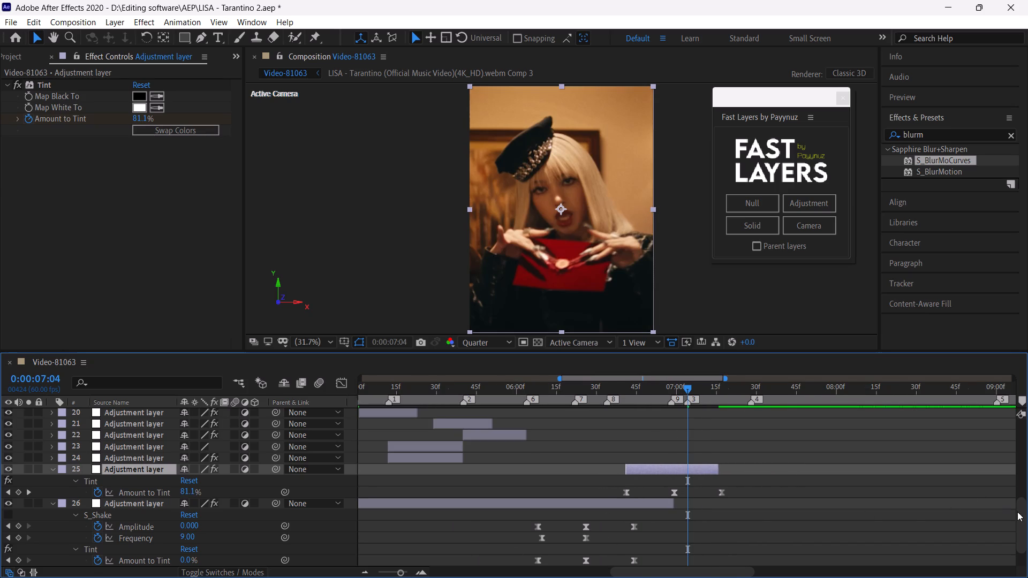
pyautogui.moveTo(1017, 512); pyautogui.dragTo(1024, 577)
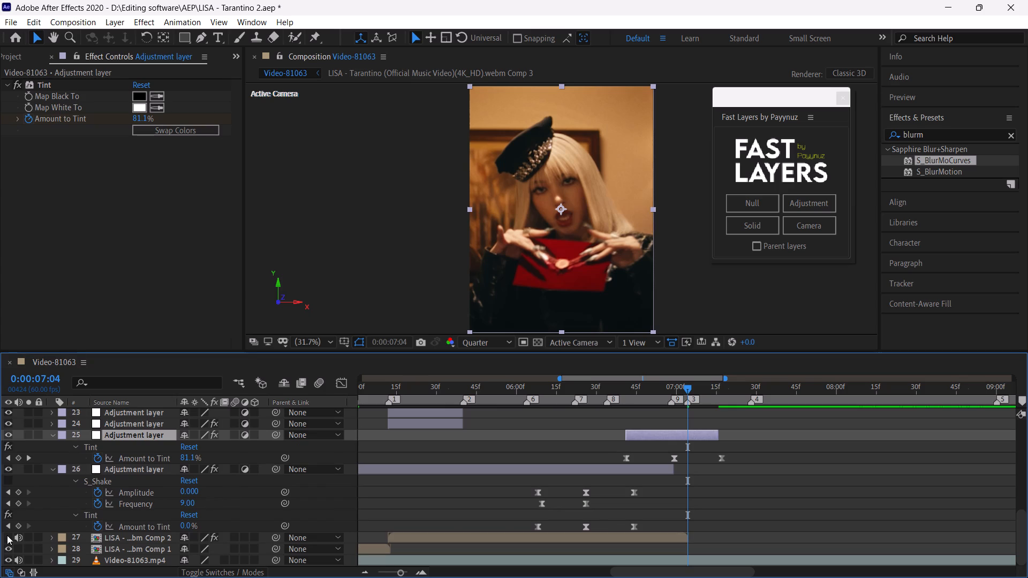
pyautogui.click(7, 536)
# Move the last Amount to Tint keyframe of adjustment layer 25 to 0:00:07:00.
pyautogui.moveTo(1021, 521); pyautogui.dragTo(1023, 499)
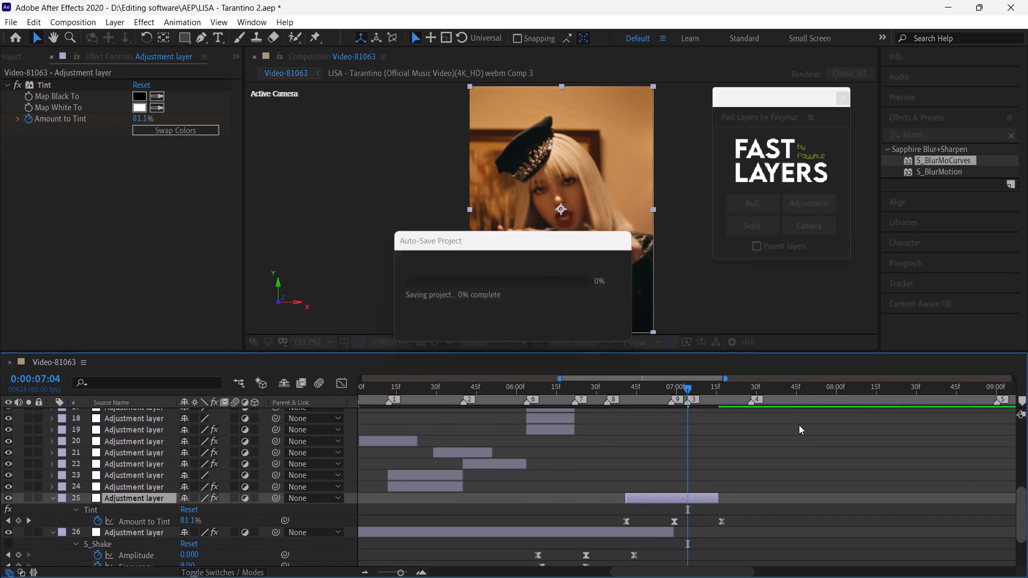
pyautogui.moveTo(669, 383); pyautogui.dragTo(672, 392)
pyautogui.click(400, 572)
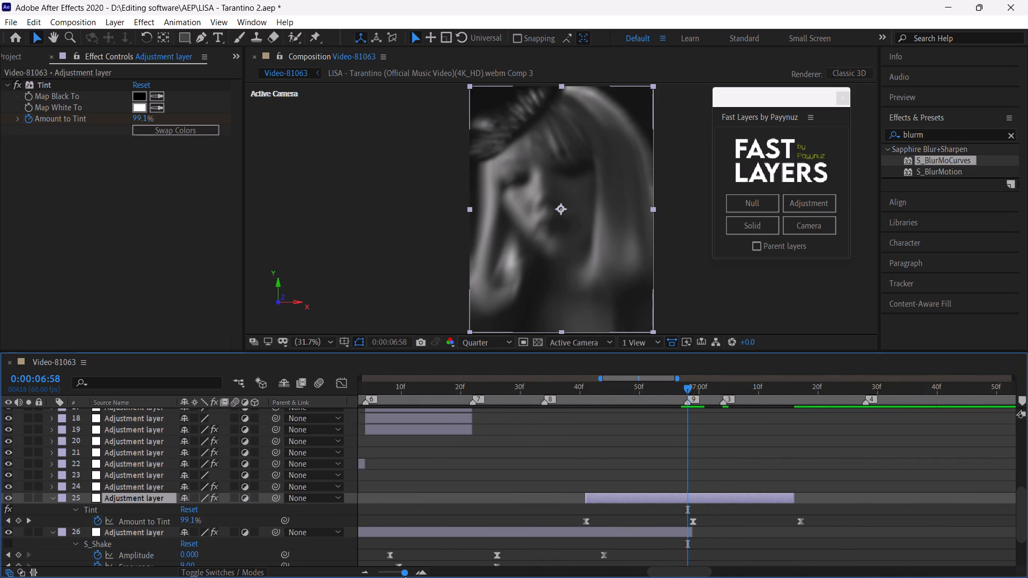
pyautogui.moveTo(578, 392); pyautogui.dragTo(592, 403)
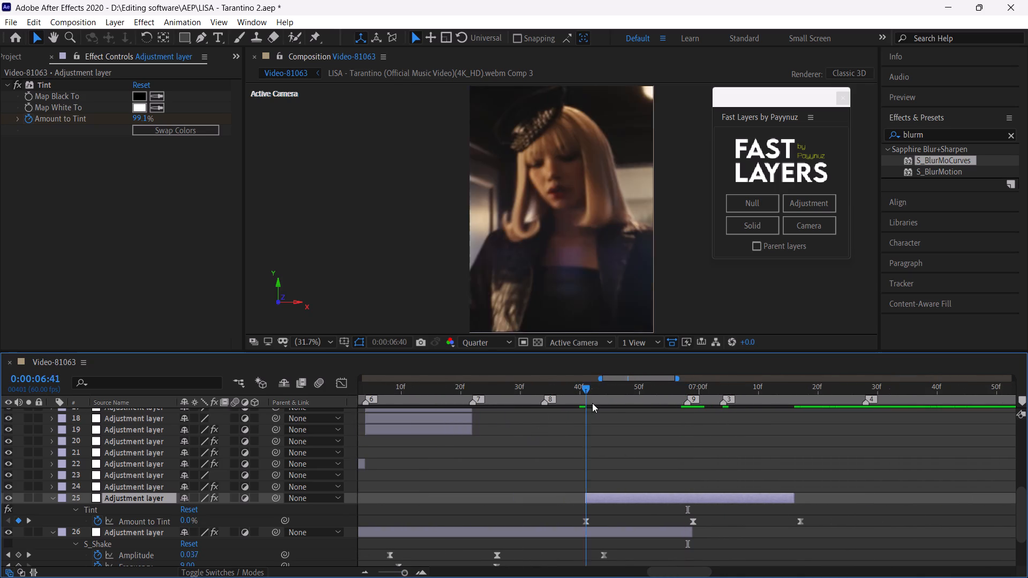
pyautogui.moveTo(592, 403); pyautogui.dragTo(714, 444)
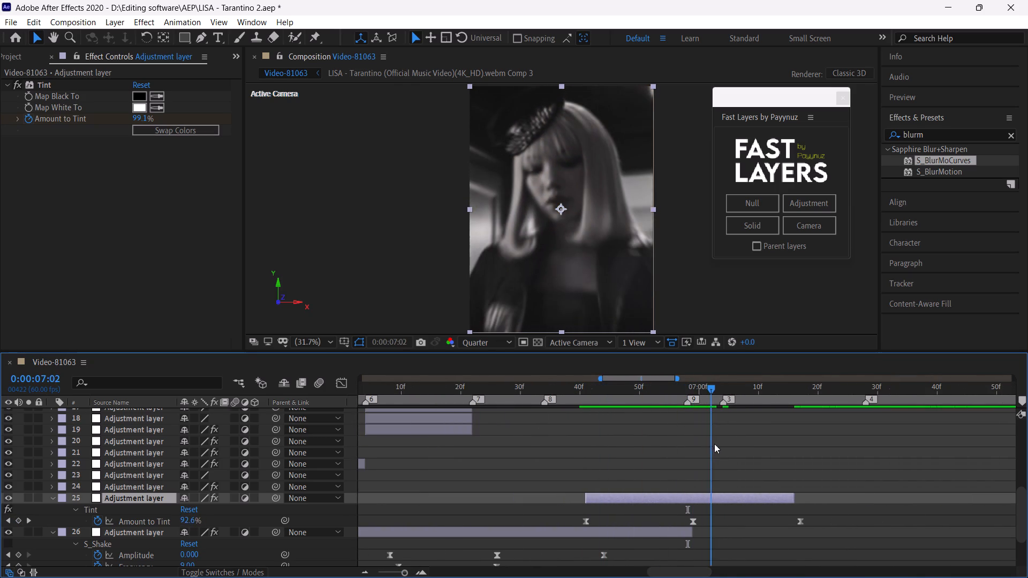
pyautogui.moveTo(714, 444); pyautogui.dragTo(724, 452)
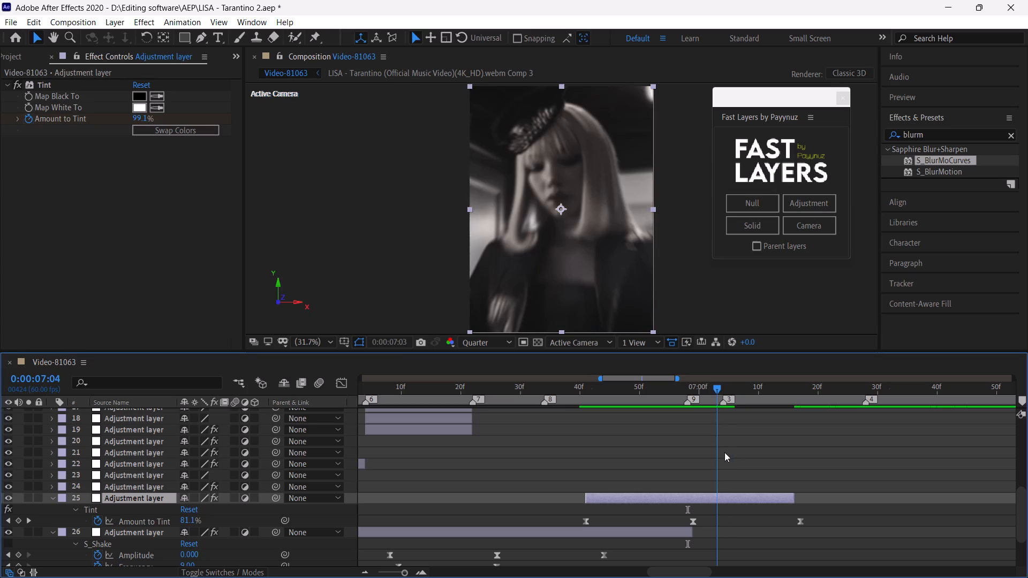
pyautogui.moveTo(724, 452); pyautogui.dragTo(725, 453)
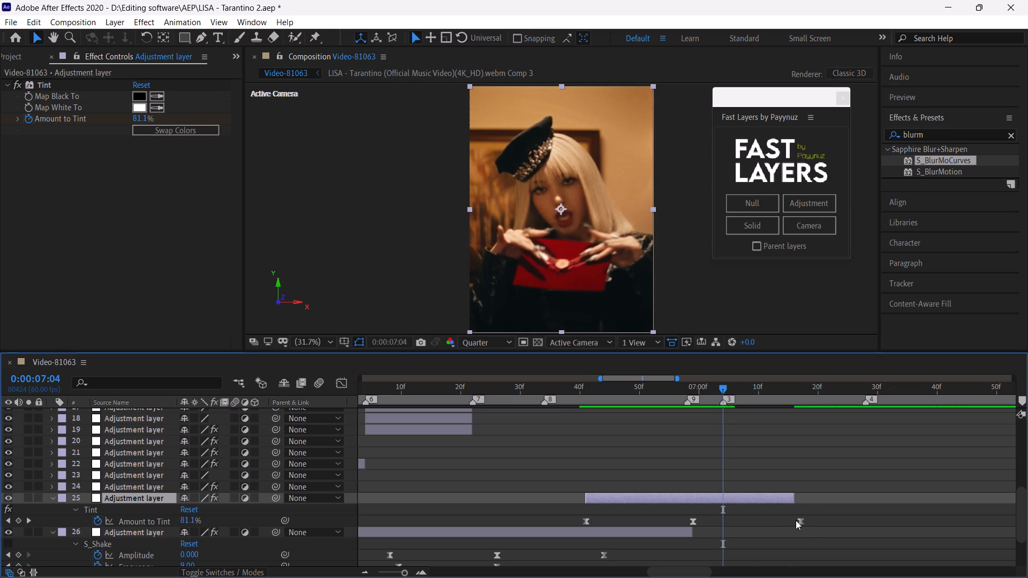
pyautogui.moveTo(799, 521); pyautogui.dragTo(702, 526)
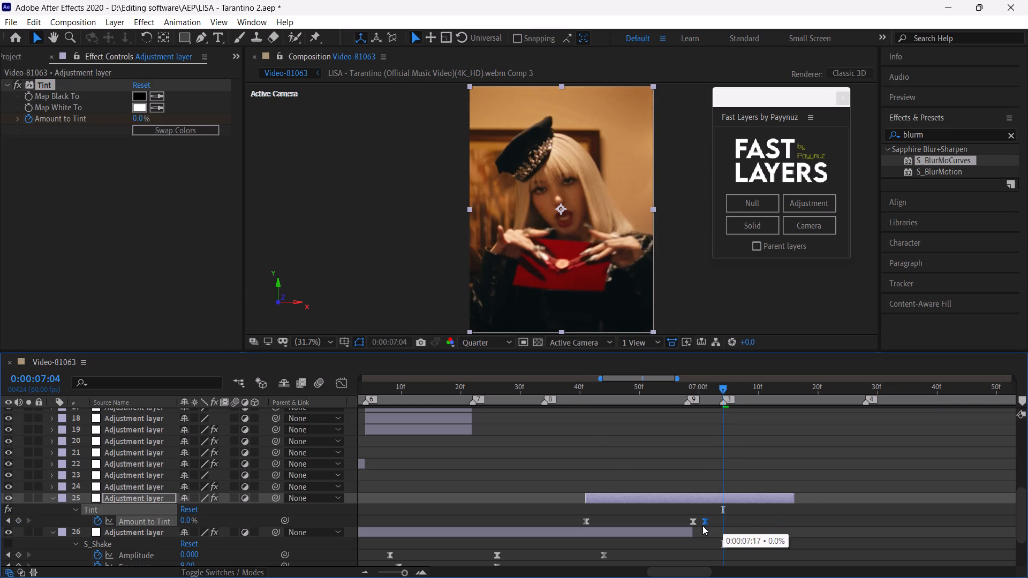
pyautogui.moveTo(702, 526); pyautogui.dragTo(698, 526)
# Shift adjustment layer 25 one frame earlier, so its 100% tint keyframe sits on marker 9 at 0:00:06:58.
pyautogui.moveTo(406, 571); pyautogui.dragTo(414, 576)
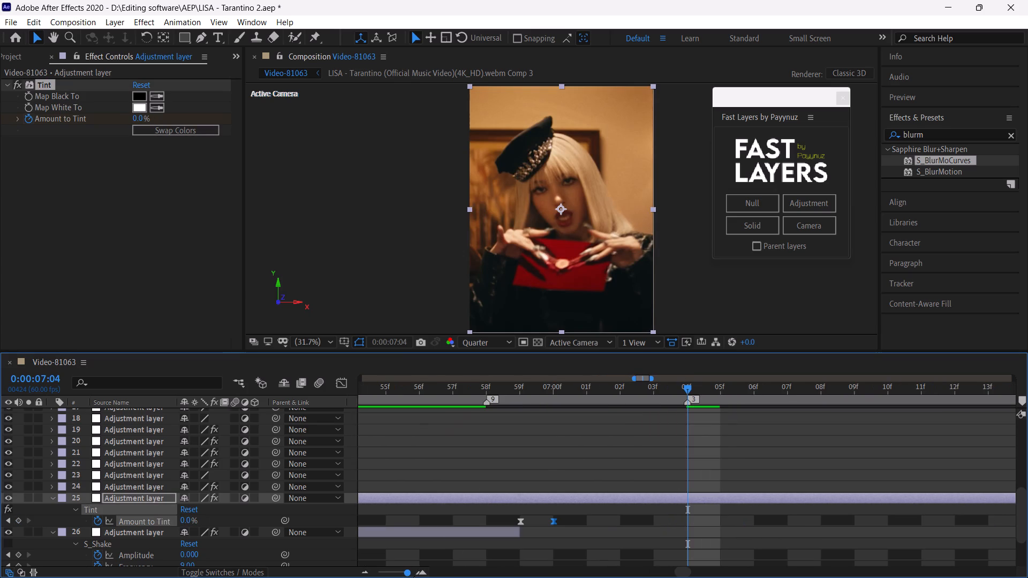
pyautogui.moveTo(414, 576); pyautogui.dragTo(412, 576)
pyautogui.moveTo(539, 391); pyautogui.dragTo(545, 399)
pyautogui.moveTo(545, 399); pyautogui.dragTo(489, 407)
pyautogui.moveTo(555, 502); pyautogui.dragTo(553, 501)
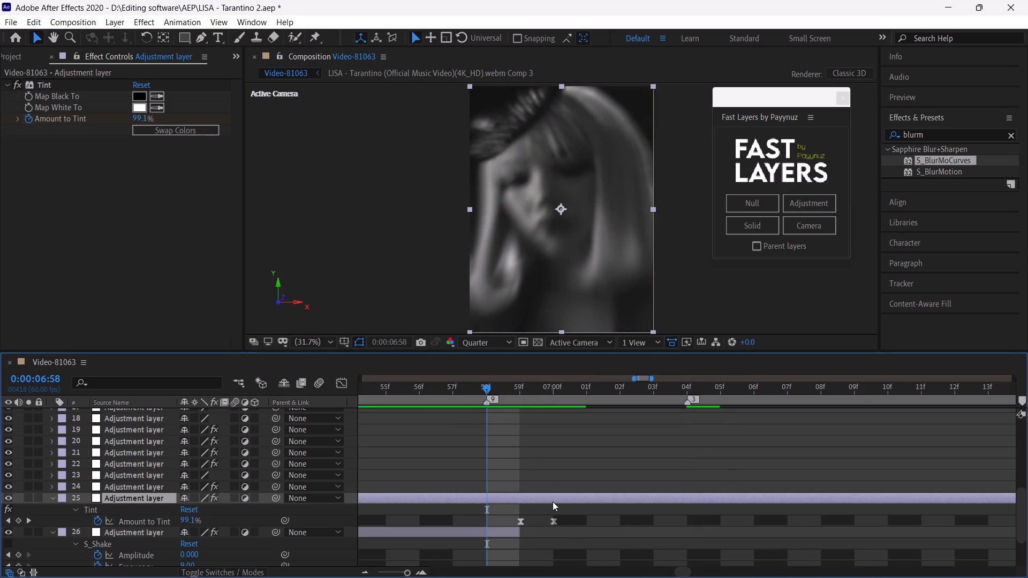
pyautogui.moveTo(553, 501); pyautogui.dragTo(530, 501)
# Copy the 100% Amount to Tint keyframe at 0:00:06:58 and paste it at 0:00:07:00.
pyautogui.click(486, 522)
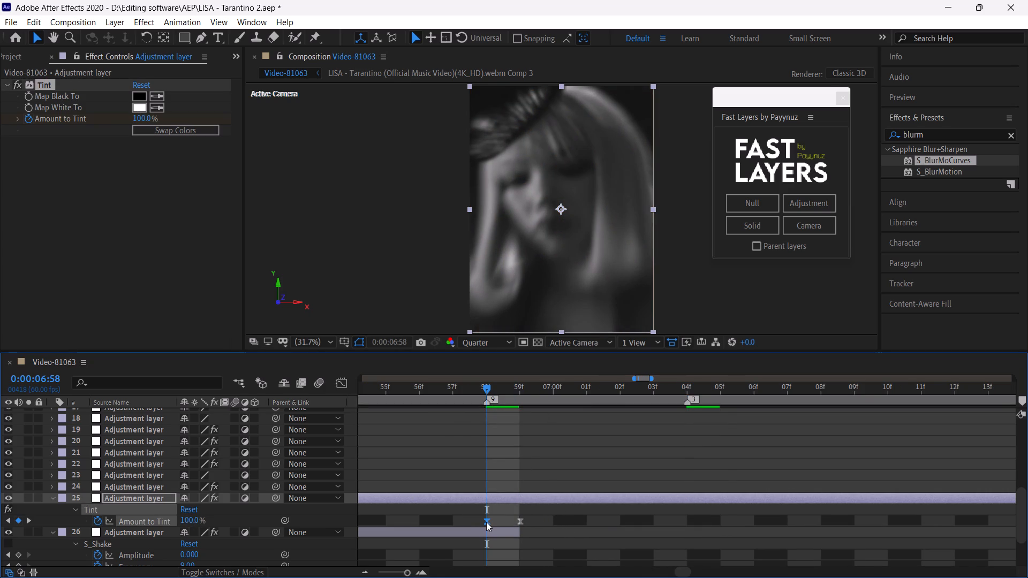
pyautogui.hotkey('ctrl', 'c')
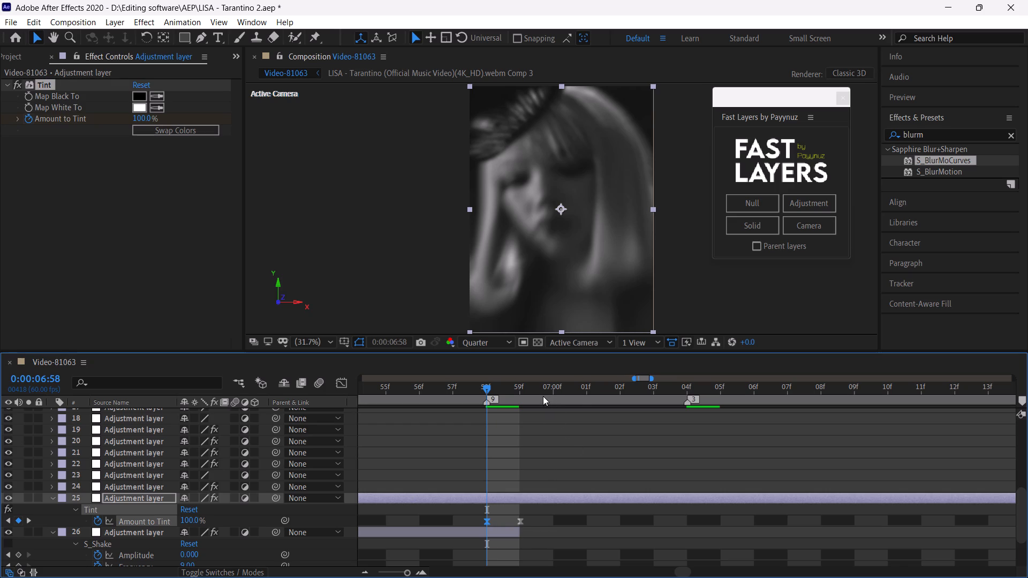
pyautogui.click(542, 396)
pyautogui.hotkey('ctrl', 'v')
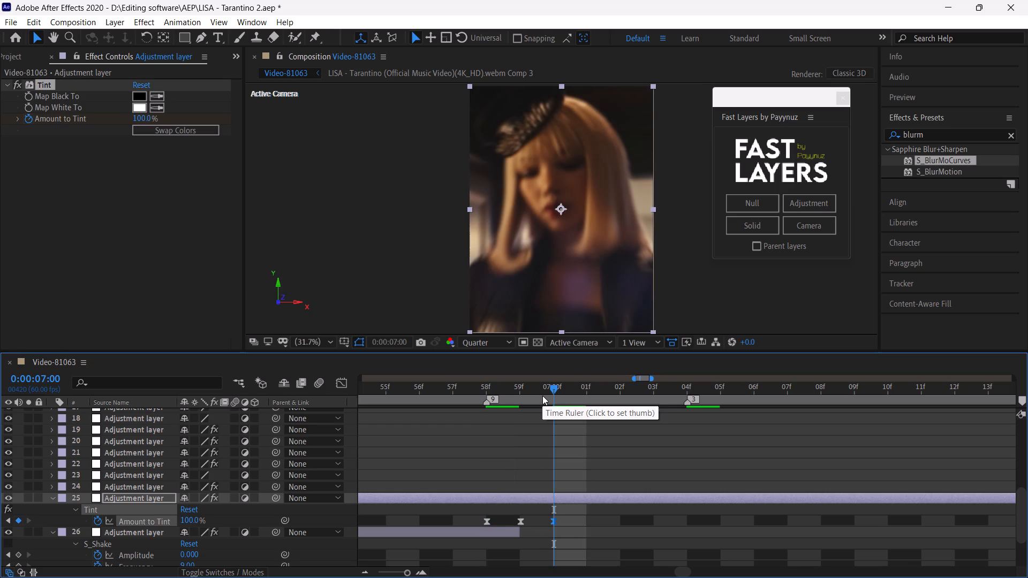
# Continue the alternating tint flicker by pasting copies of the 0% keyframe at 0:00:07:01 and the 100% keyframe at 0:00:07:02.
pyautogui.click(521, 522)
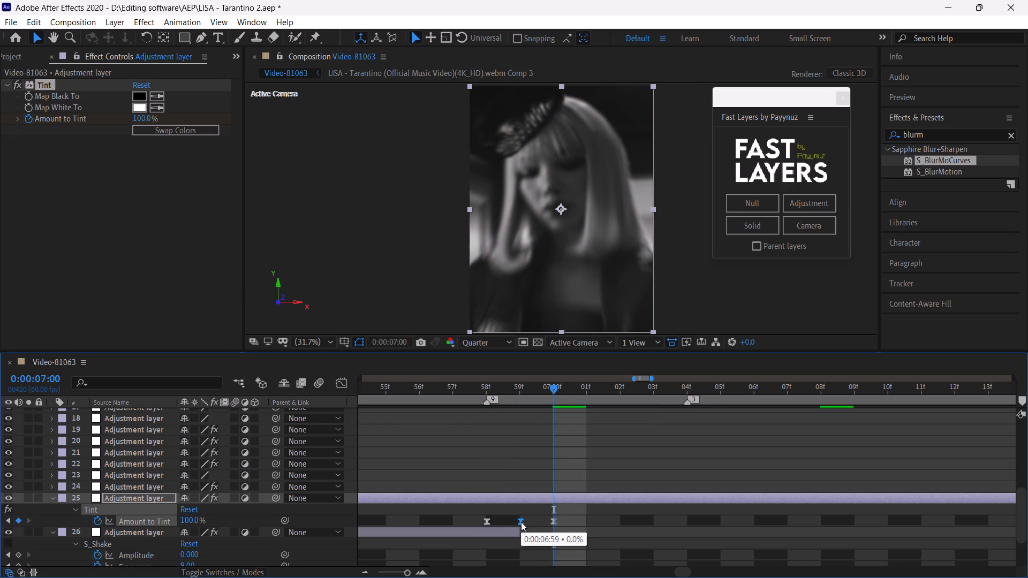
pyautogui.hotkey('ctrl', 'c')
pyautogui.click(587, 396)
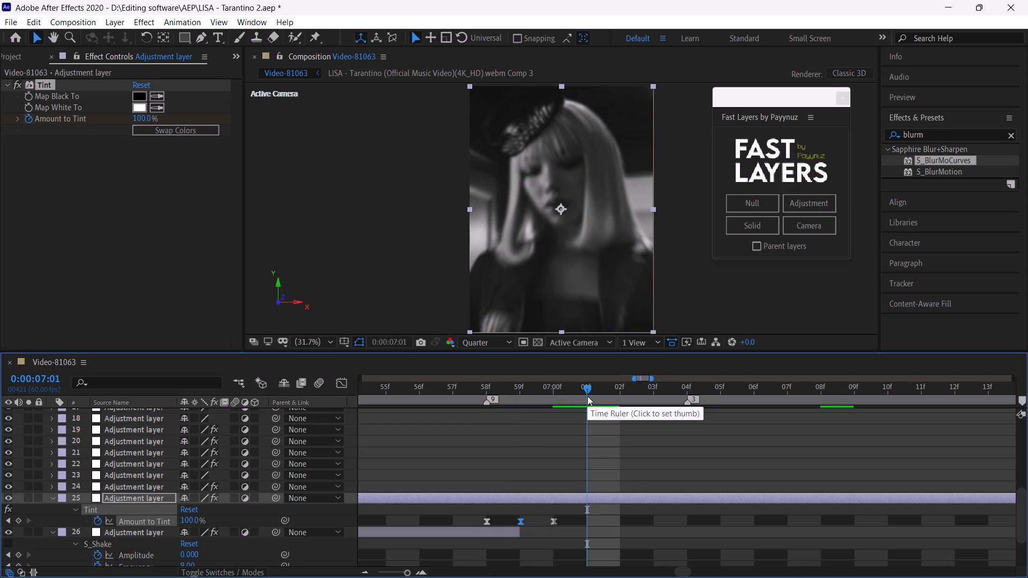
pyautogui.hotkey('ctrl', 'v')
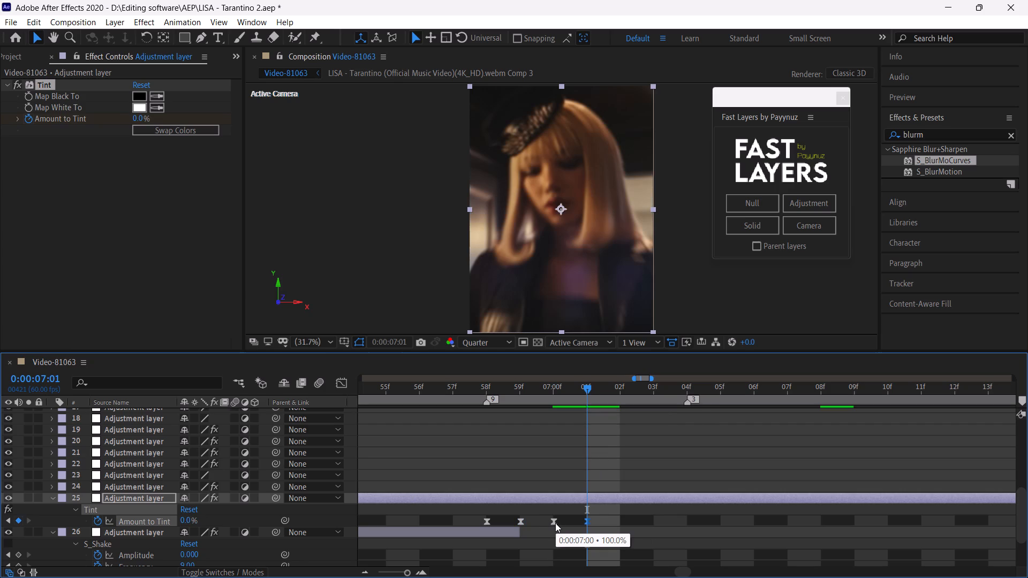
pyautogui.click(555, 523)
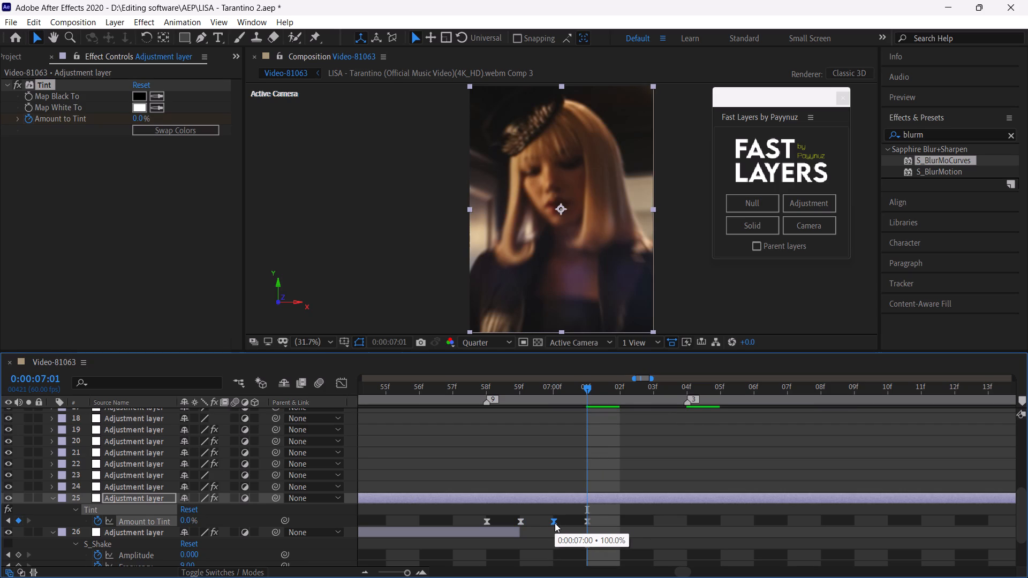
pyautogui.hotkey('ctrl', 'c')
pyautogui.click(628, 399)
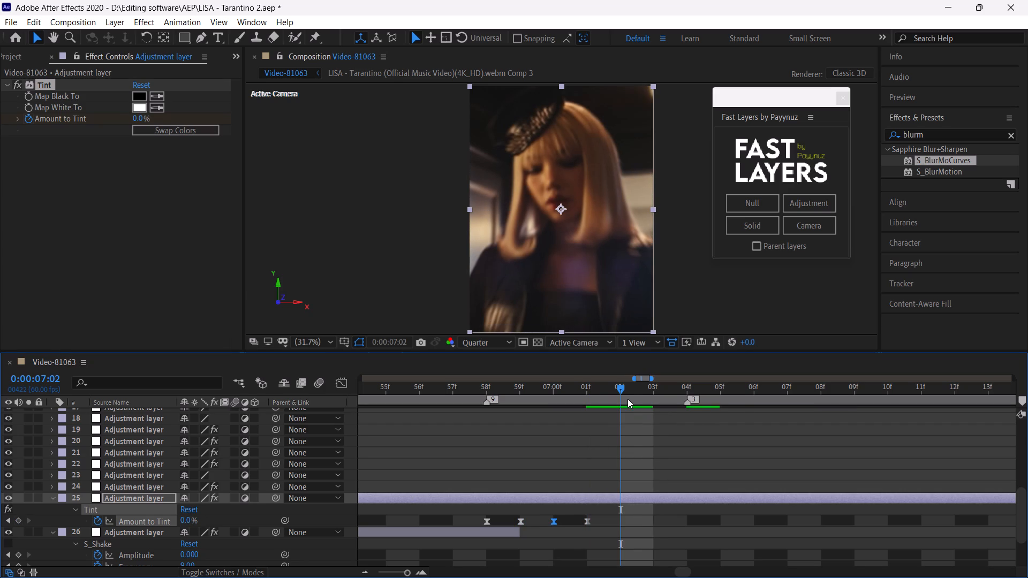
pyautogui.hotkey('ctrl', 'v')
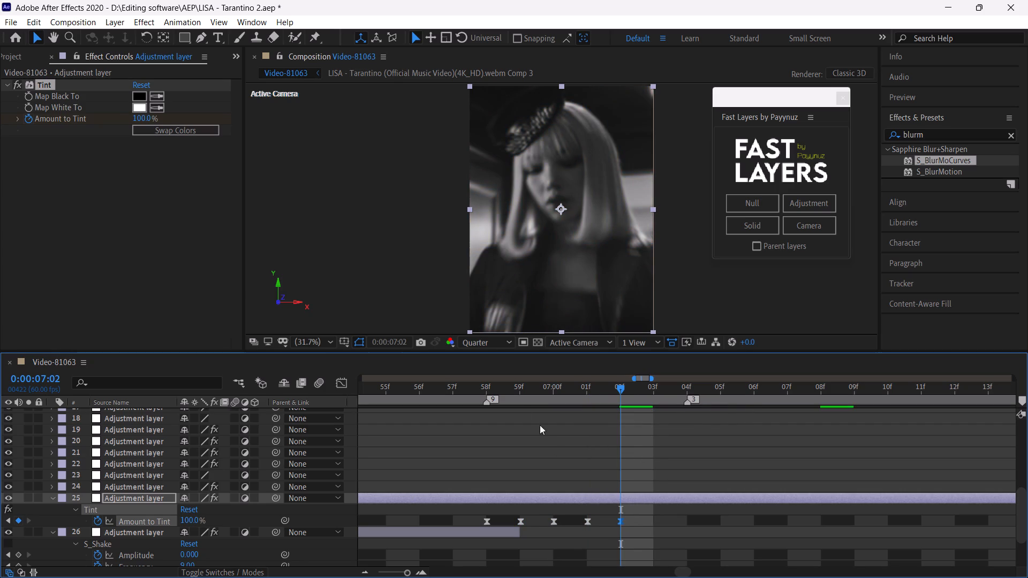
# Play back and scrub through the tint flicker around marker 9, starting from 0:00:06:57 and 0:00:06:58.
pyautogui.click(481, 392)
pyautogui.press('space')
pyautogui.click(481, 392)
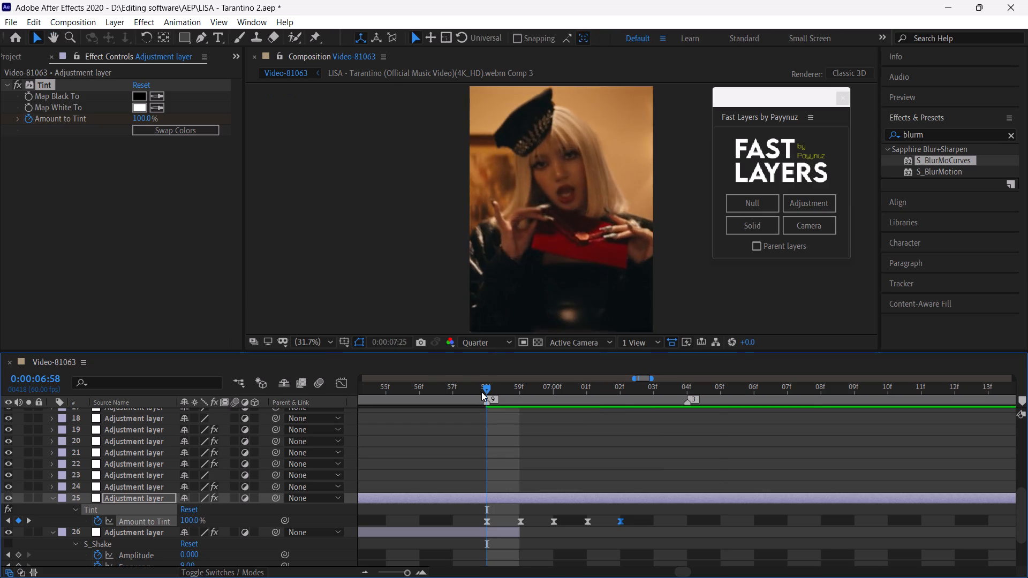
pyautogui.press('space')
pyautogui.click(458, 388)
pyautogui.press('space')
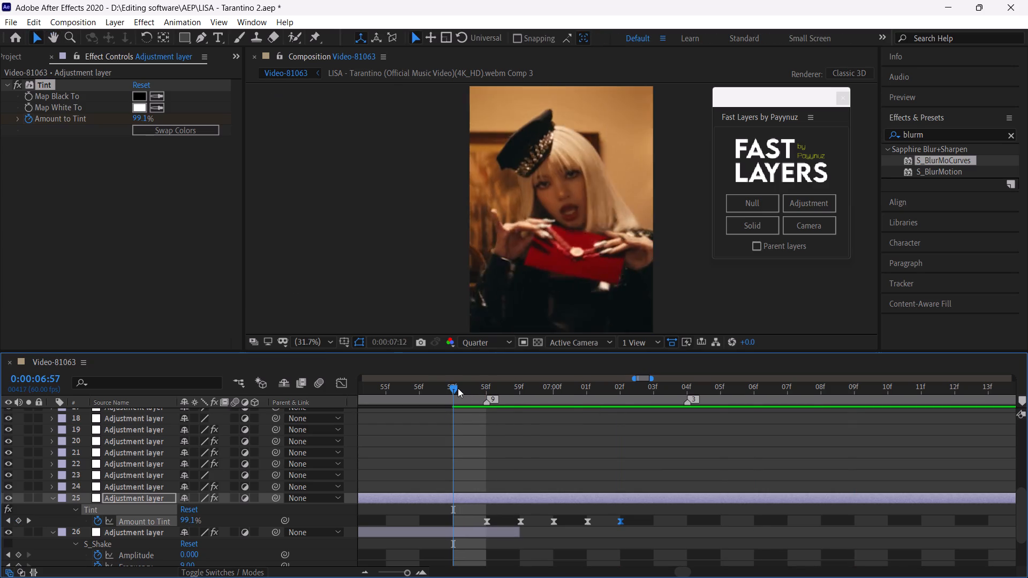
pyautogui.click(458, 388)
pyautogui.press('space')
pyautogui.moveTo(458, 388); pyautogui.dragTo(533, 427)
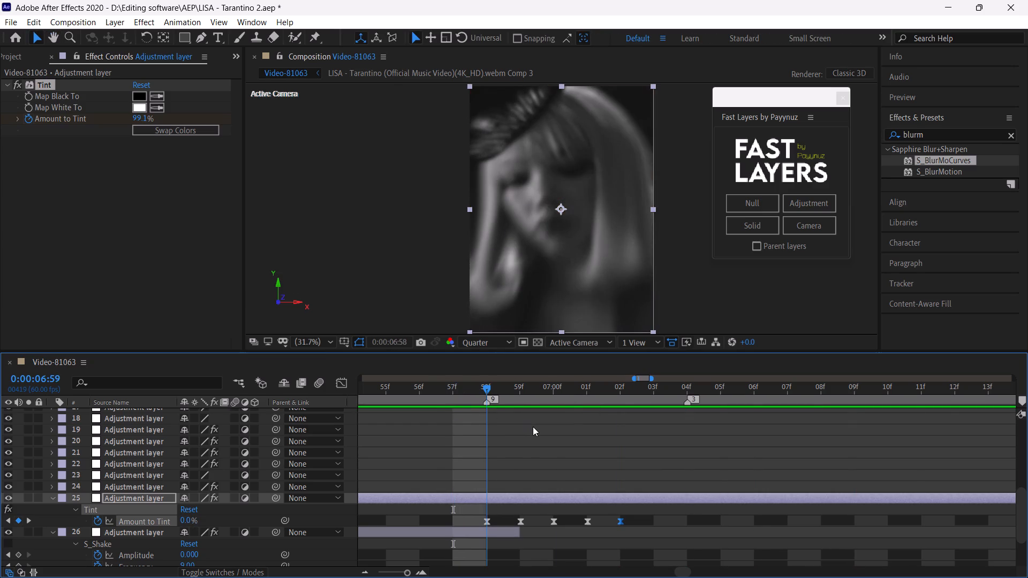
pyautogui.moveTo(533, 427); pyautogui.dragTo(554, 436)
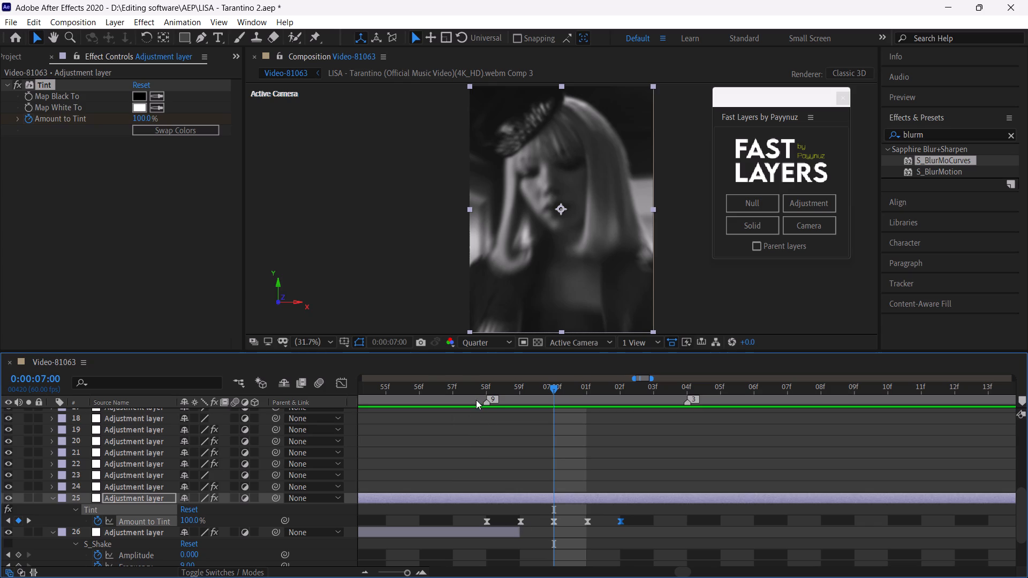
pyautogui.moveTo(474, 396); pyautogui.dragTo(513, 424)
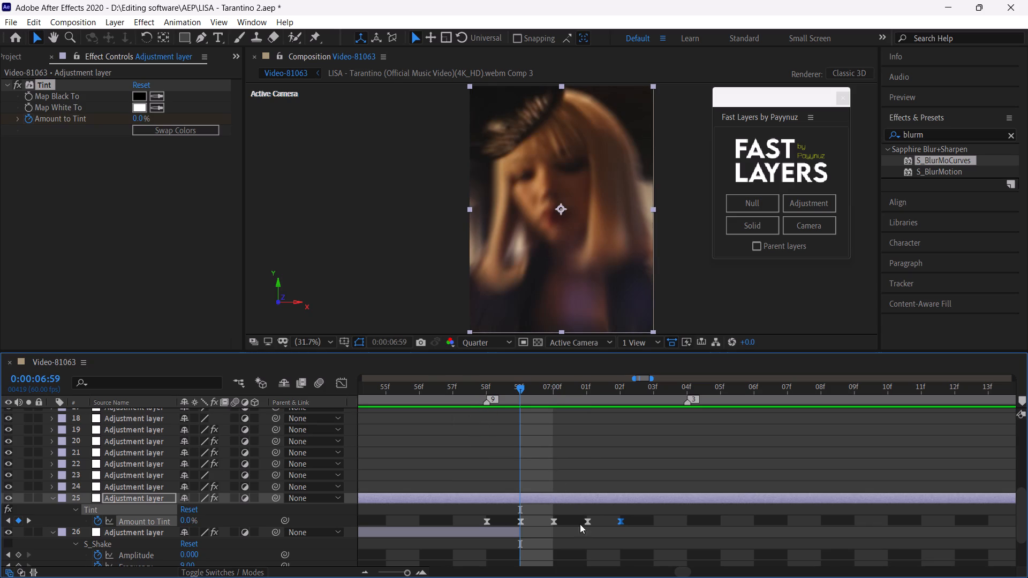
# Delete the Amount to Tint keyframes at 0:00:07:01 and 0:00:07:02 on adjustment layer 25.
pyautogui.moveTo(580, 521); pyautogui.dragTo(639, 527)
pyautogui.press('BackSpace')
# Move adjustment layer 25's 100% Amount to Tint keyframe from 0:00:07:00 to 0:00:07:01.
pyautogui.click(522, 520)
pyautogui.moveTo(496, 394); pyautogui.dragTo(484, 394)
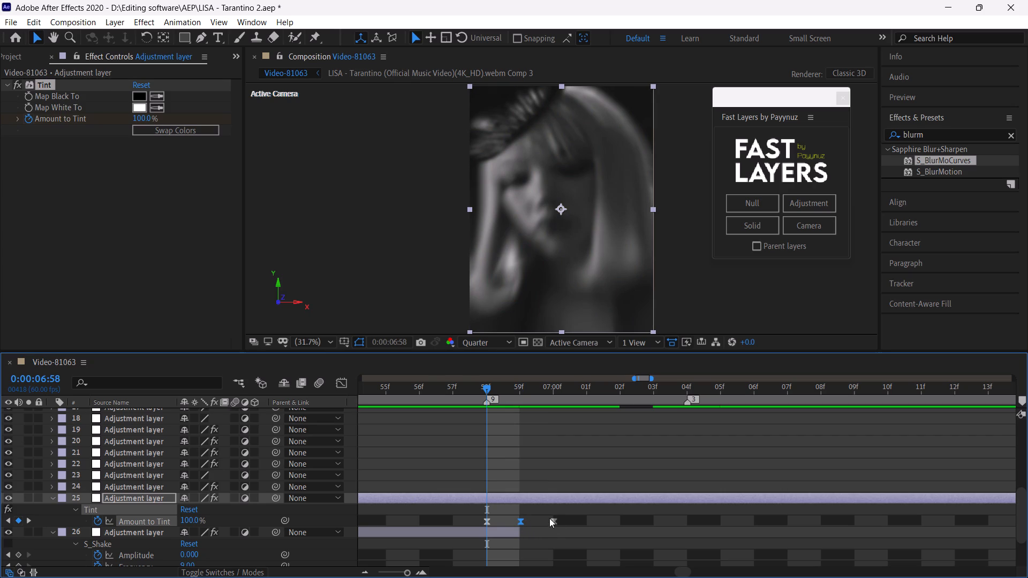
pyautogui.click(554, 521)
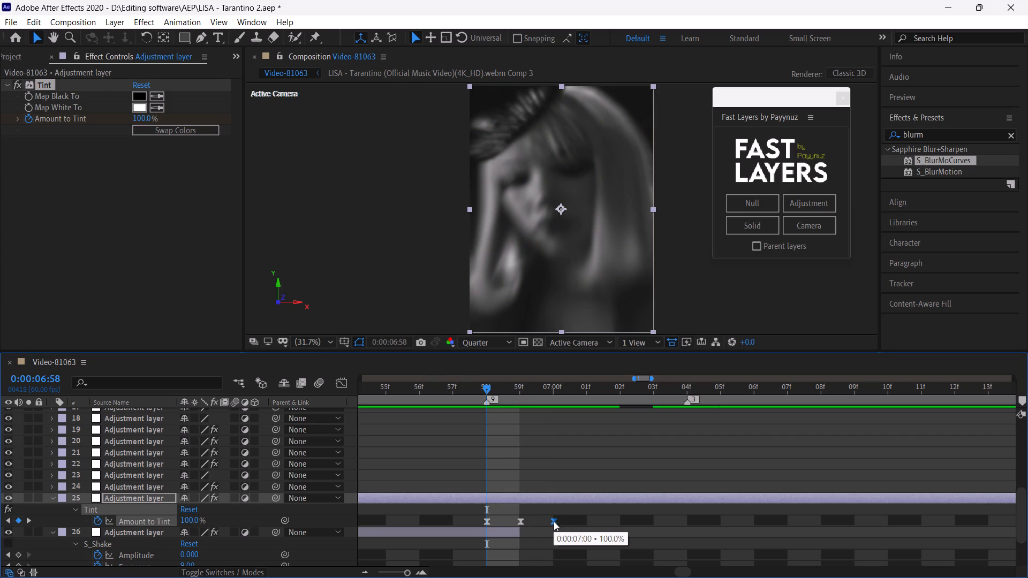
pyautogui.moveTo(553, 521); pyautogui.dragTo(584, 527)
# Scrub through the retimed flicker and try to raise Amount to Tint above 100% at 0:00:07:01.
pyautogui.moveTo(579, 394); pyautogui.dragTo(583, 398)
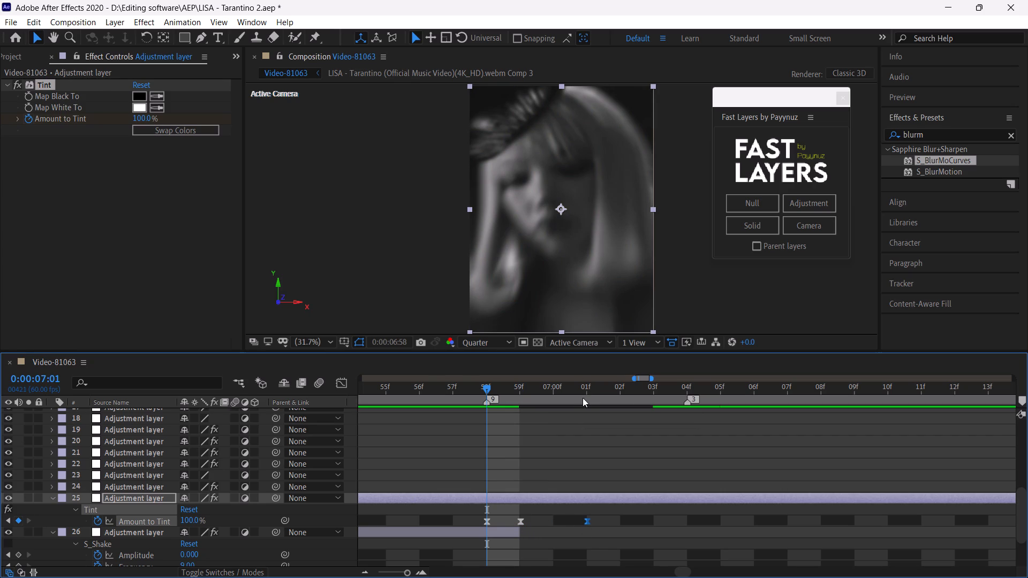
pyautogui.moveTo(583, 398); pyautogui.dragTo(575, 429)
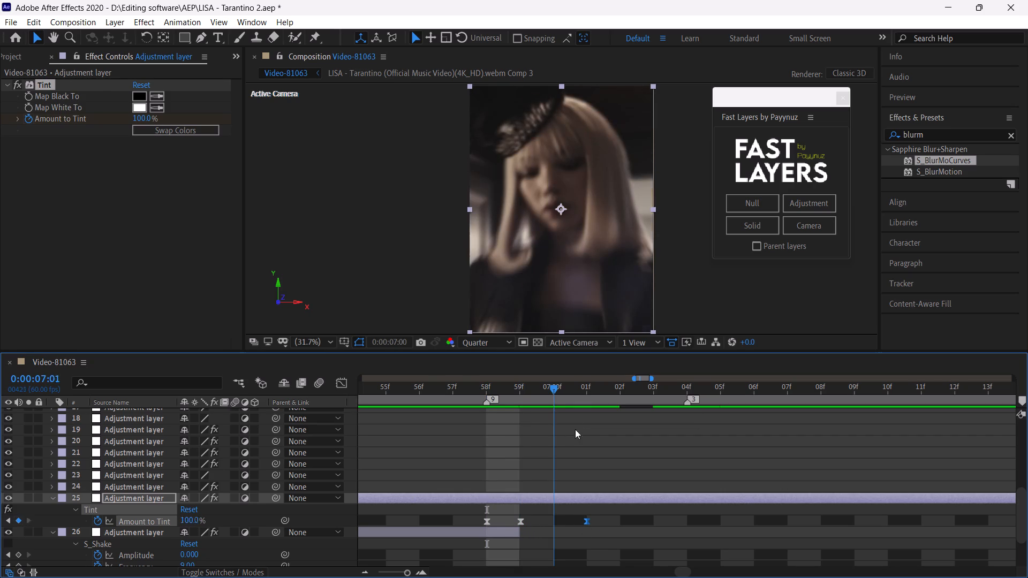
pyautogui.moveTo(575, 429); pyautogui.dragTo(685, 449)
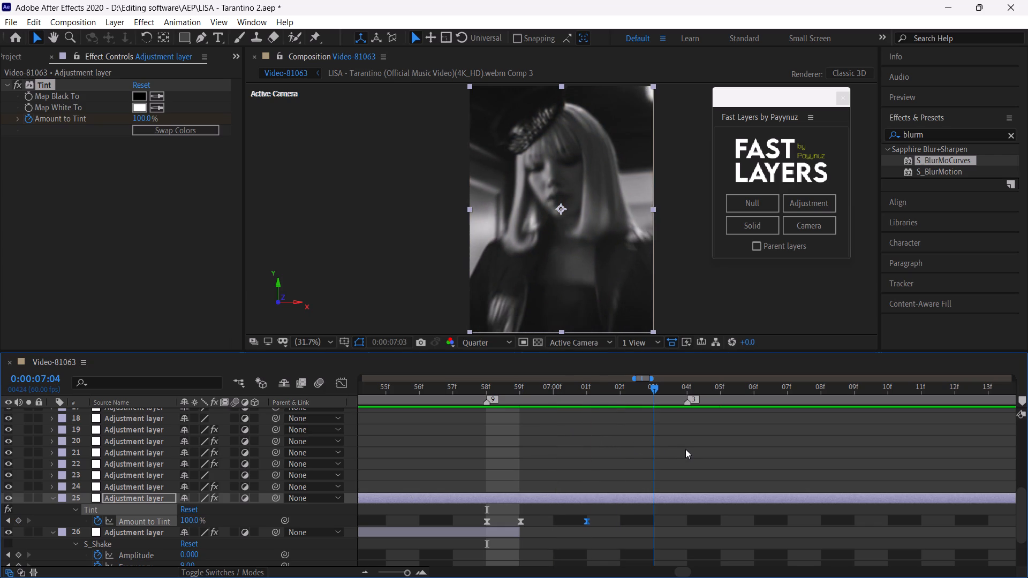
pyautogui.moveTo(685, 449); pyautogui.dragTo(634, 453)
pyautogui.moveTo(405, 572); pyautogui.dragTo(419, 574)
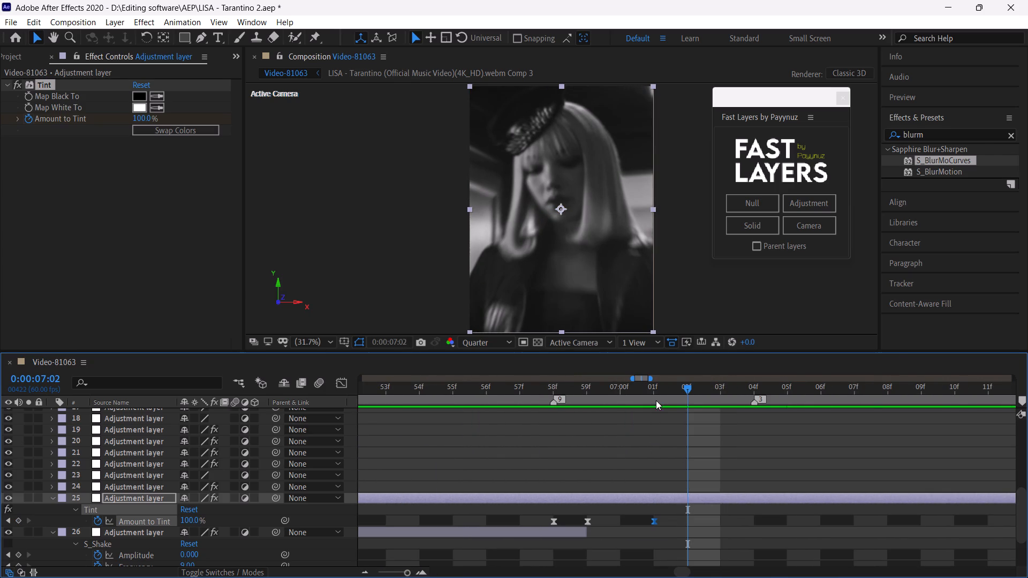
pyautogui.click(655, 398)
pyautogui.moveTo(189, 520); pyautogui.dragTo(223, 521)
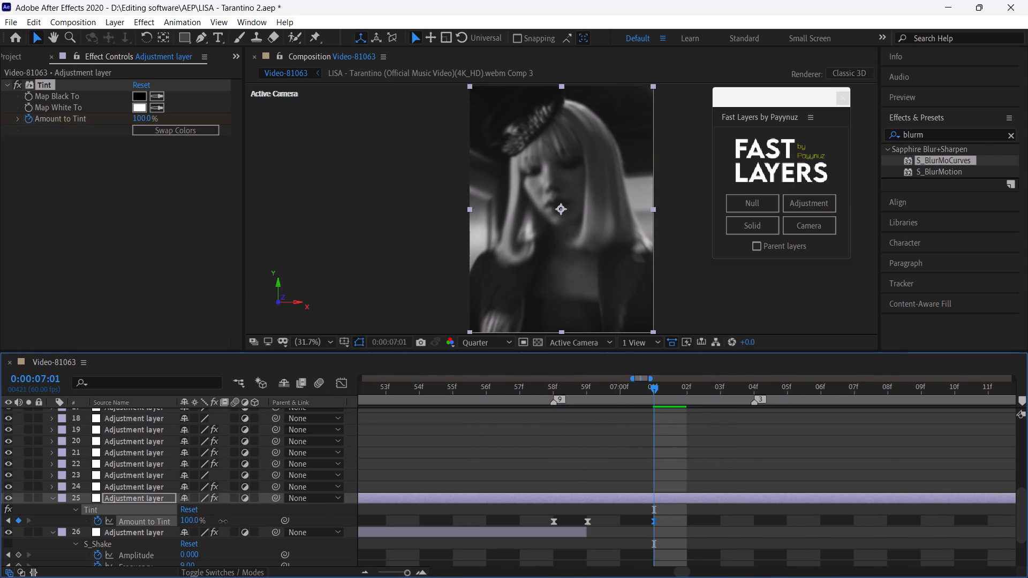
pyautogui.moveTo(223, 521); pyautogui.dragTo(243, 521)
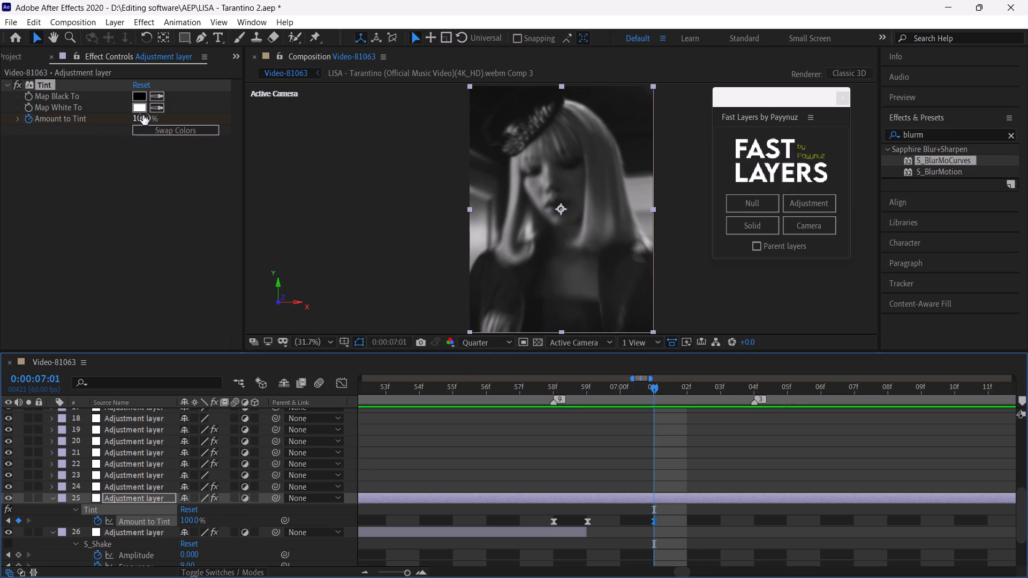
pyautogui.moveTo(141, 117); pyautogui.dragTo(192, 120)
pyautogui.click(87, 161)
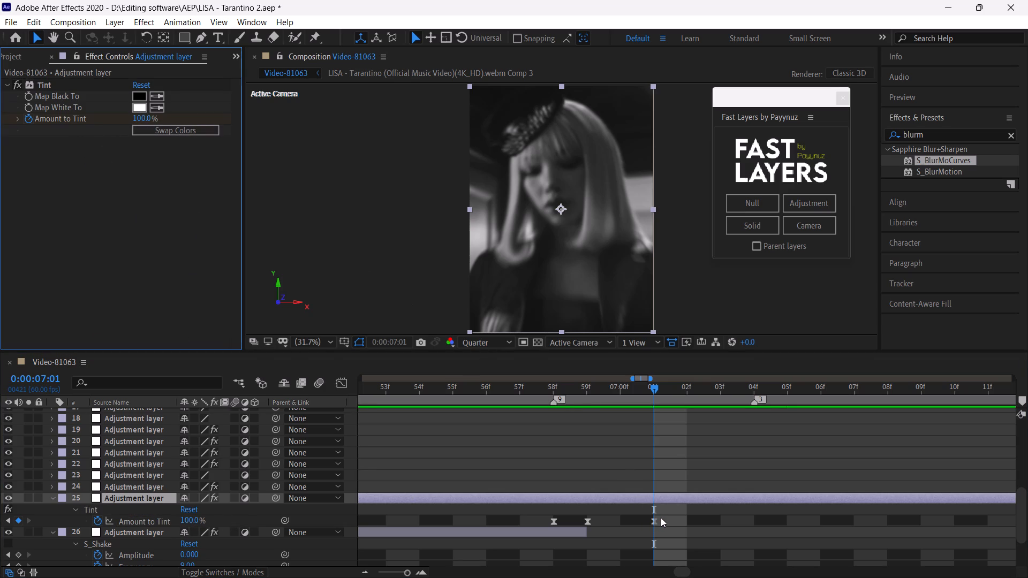
# Save the project.
pyautogui.hotkey('ctrl', 's')
# Play back the tint flicker repeatedly, starting from 0:00:06:39 and from 0:00:06:55.
pyautogui.click(396, 573)
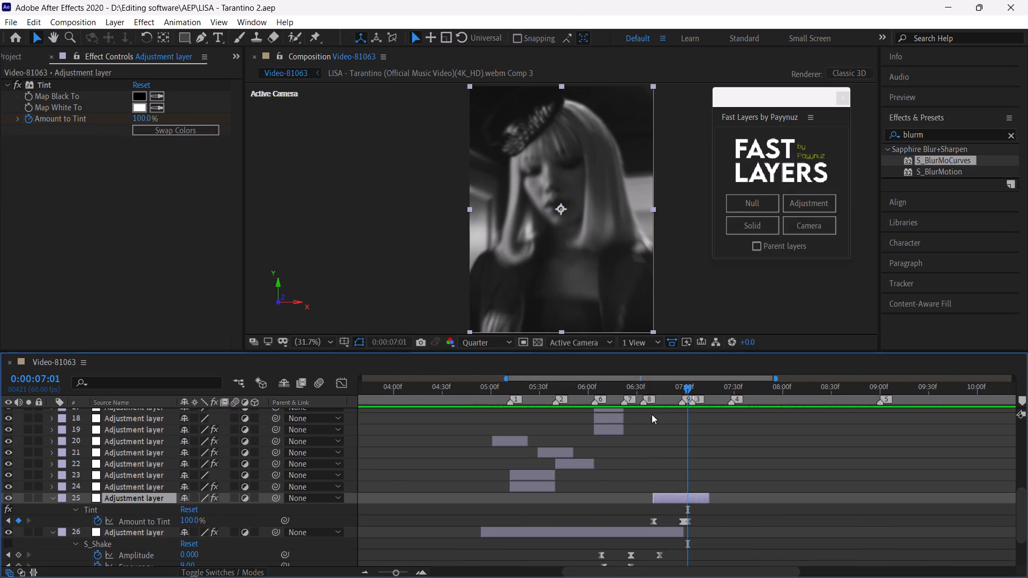
pyautogui.click(651, 391)
pyautogui.press('space')
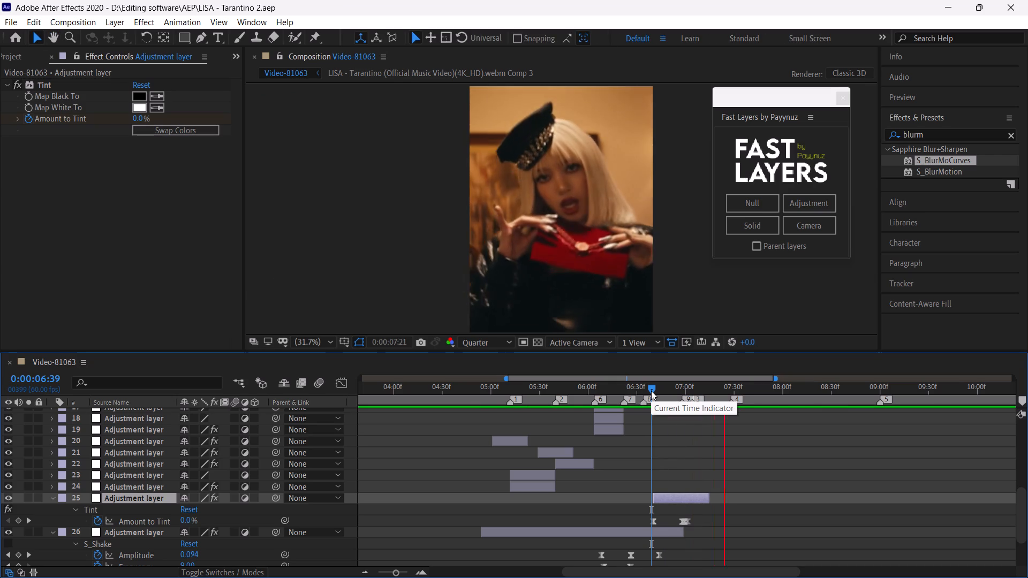
pyautogui.click(651, 391)
pyautogui.press('space')
pyautogui.click(651, 391)
pyautogui.press('space')
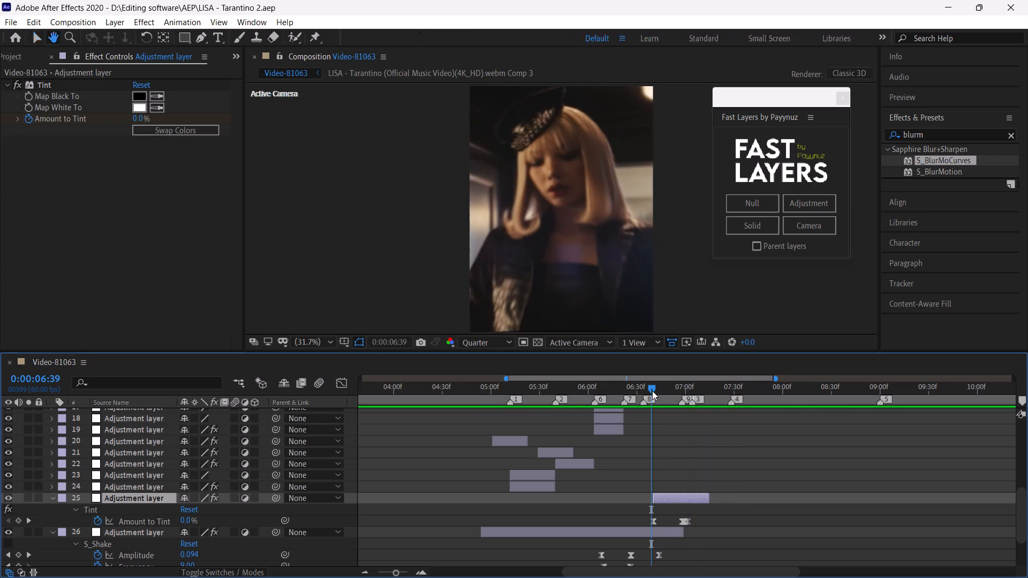
pyautogui.click(677, 389)
pyautogui.press('space')
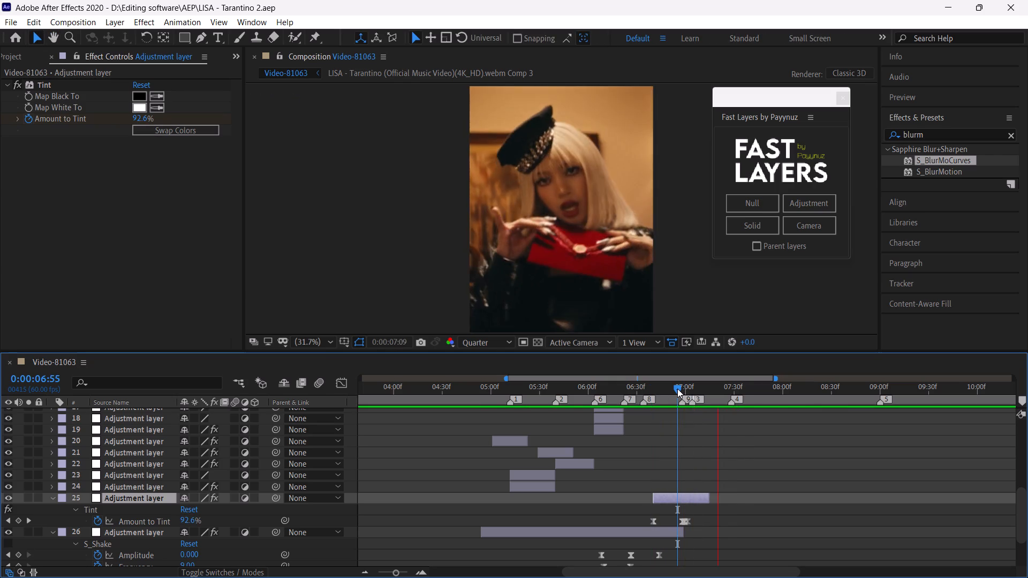
pyautogui.click(677, 389)
pyautogui.press('space')
pyautogui.click(677, 389)
pyautogui.press('space')
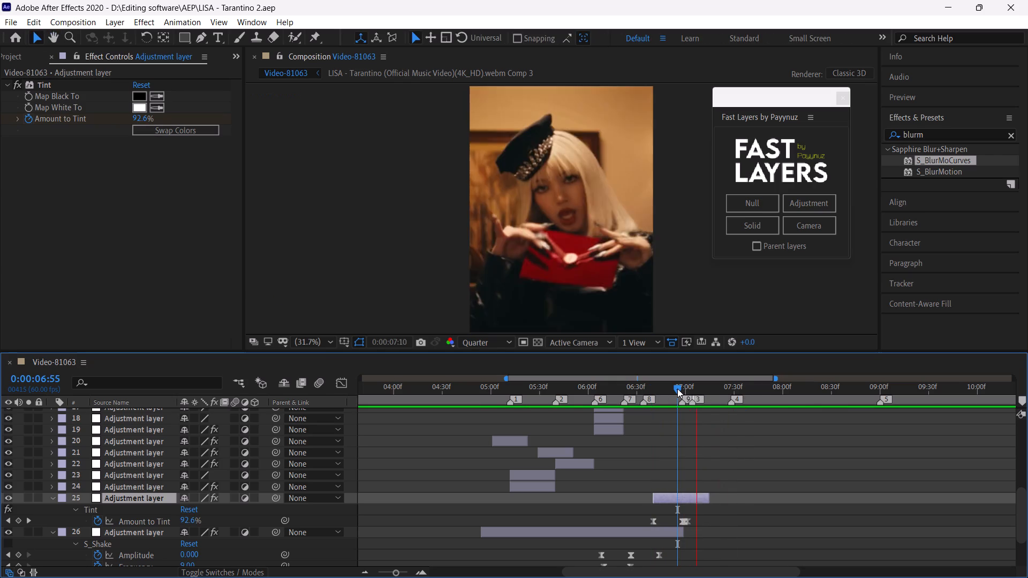
# Scrub through the edit and examine the tint frame by frame between 0:00:06:58 and 0:00:07:00.
pyautogui.moveTo(677, 389); pyautogui.dragTo(691, 405)
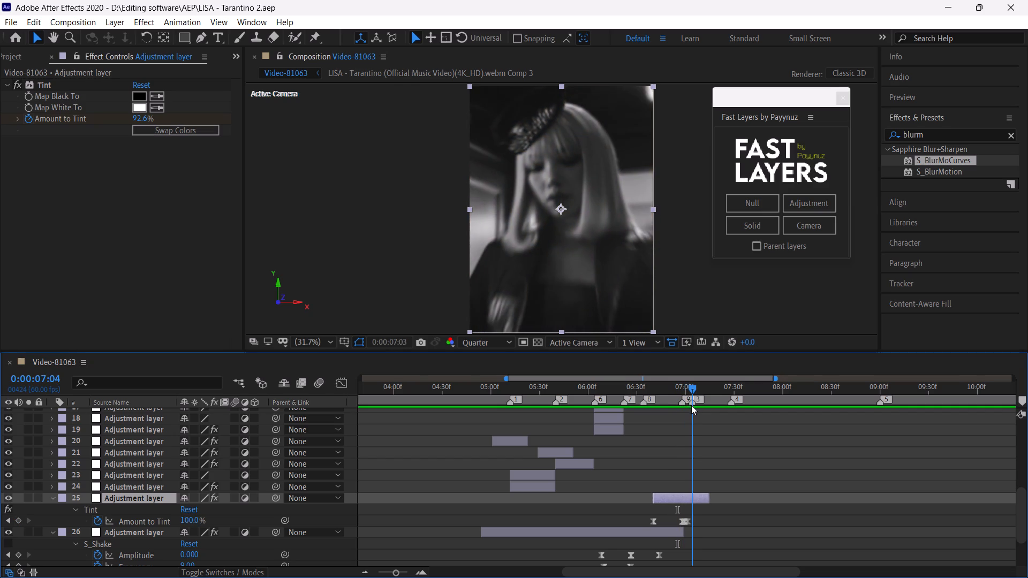
pyautogui.moveTo(691, 405); pyautogui.dragTo(588, 429)
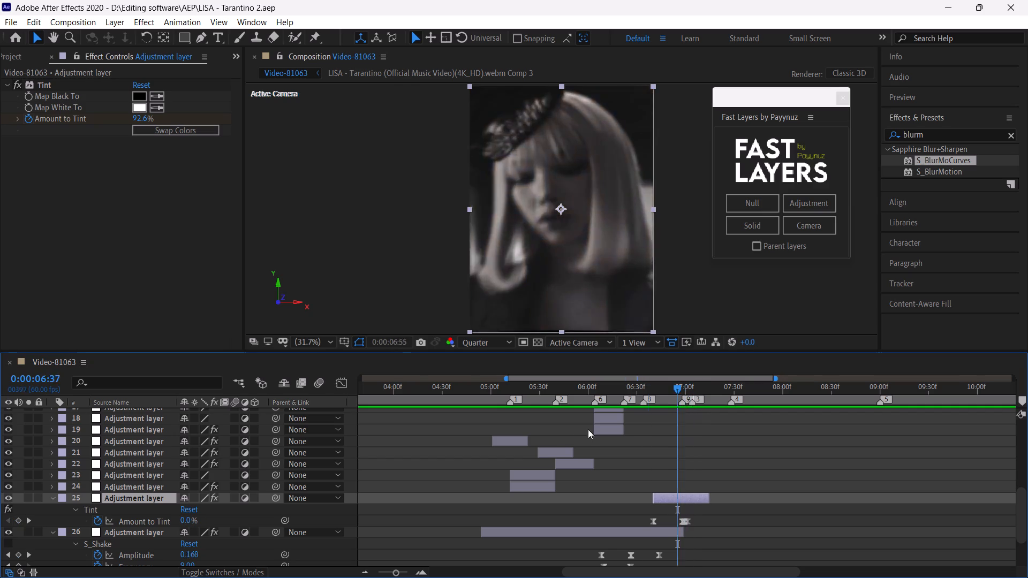
pyautogui.moveTo(588, 429); pyautogui.dragTo(536, 447)
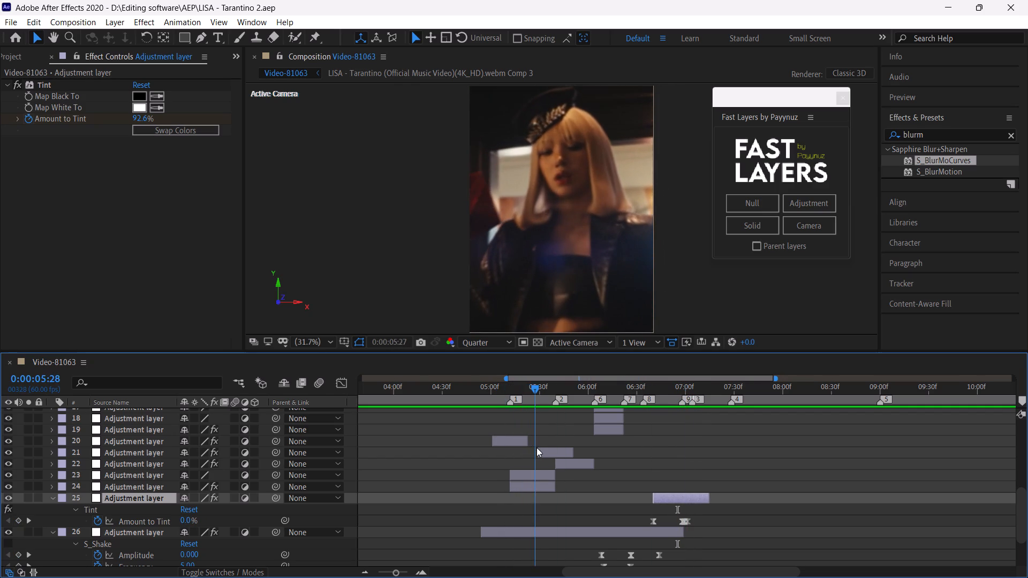
pyautogui.moveTo(536, 447); pyautogui.dragTo(698, 484)
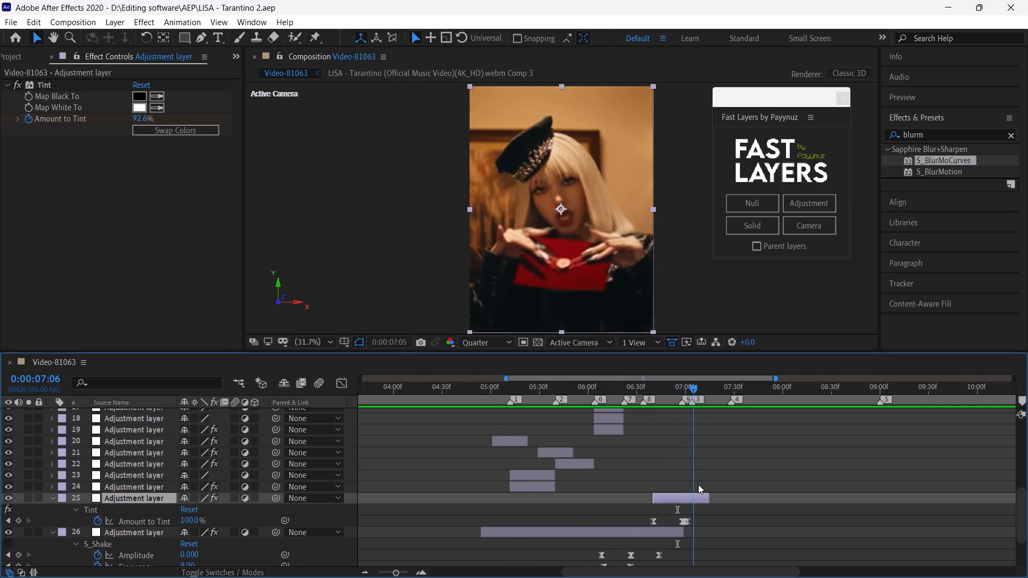
pyautogui.moveTo(698, 484); pyautogui.dragTo(684, 496)
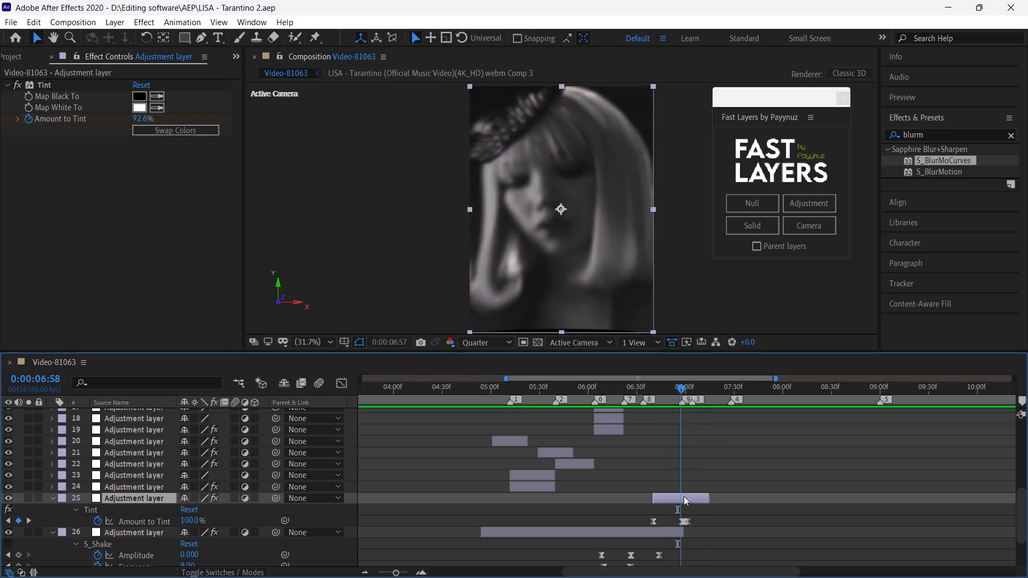
pyautogui.moveTo(684, 496); pyautogui.dragTo(684, 500)
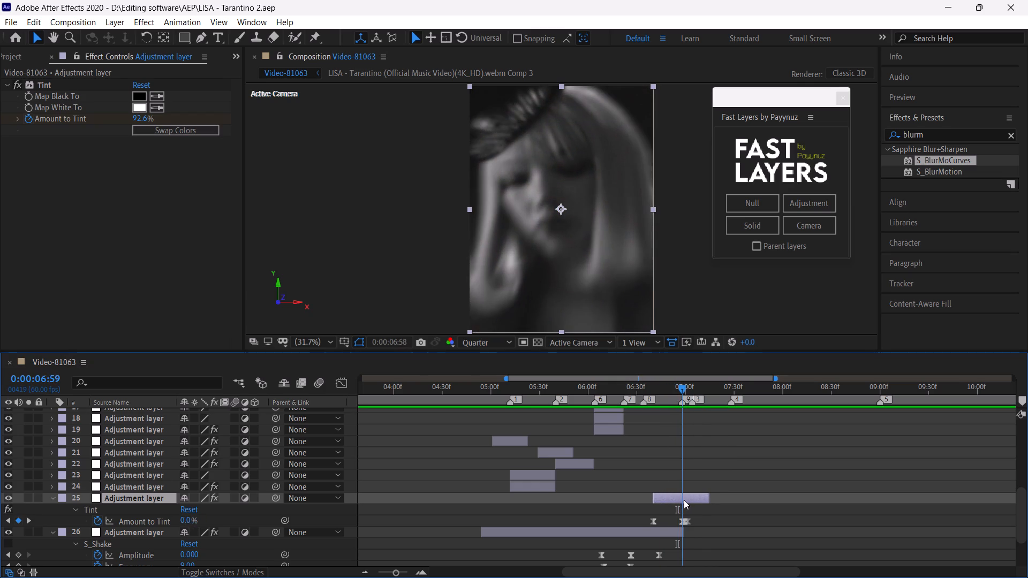
pyautogui.moveTo(684, 500); pyautogui.dragTo(684, 506)
pyautogui.moveTo(684, 506); pyautogui.dragTo(684, 506)
pyautogui.moveTo(397, 572); pyautogui.dragTo(414, 577)
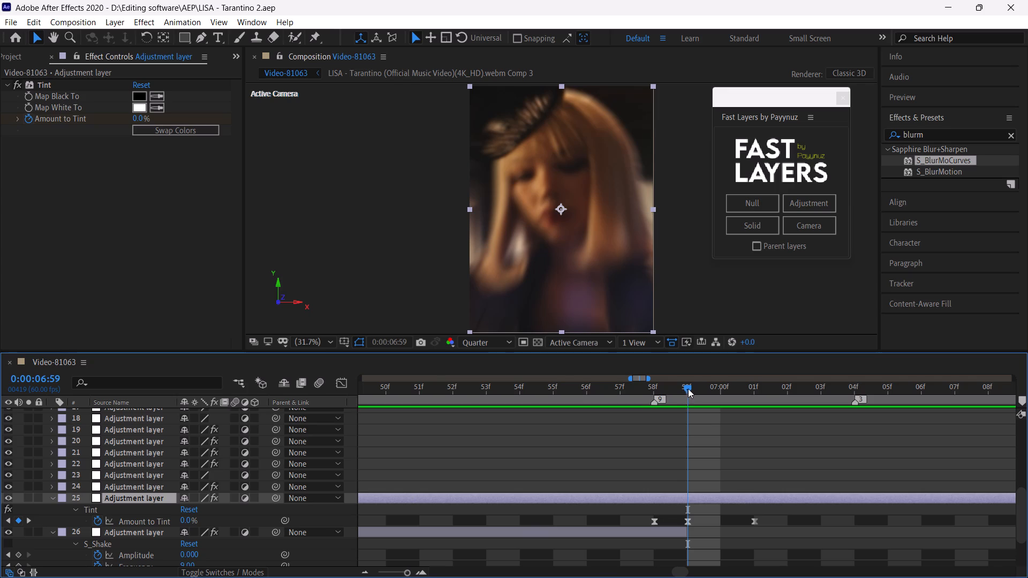
pyautogui.moveTo(689, 388); pyautogui.dragTo(729, 409)
pyautogui.moveTo(729, 409); pyautogui.dragTo(730, 410)
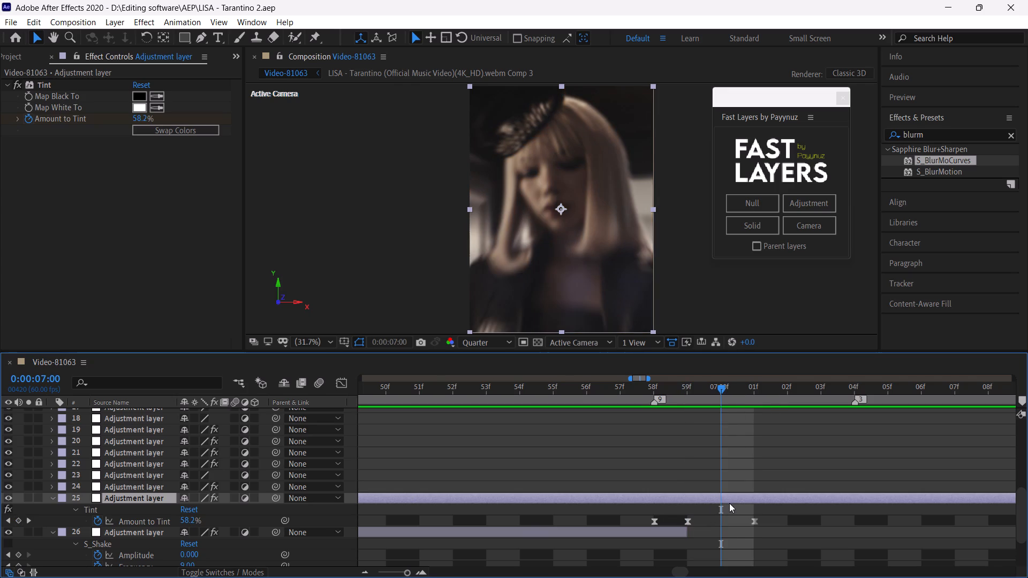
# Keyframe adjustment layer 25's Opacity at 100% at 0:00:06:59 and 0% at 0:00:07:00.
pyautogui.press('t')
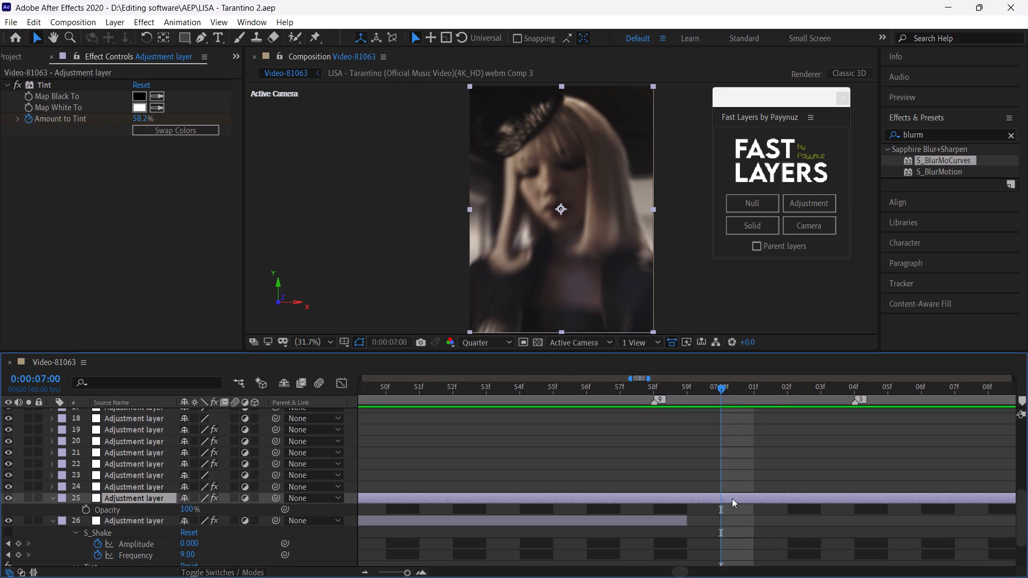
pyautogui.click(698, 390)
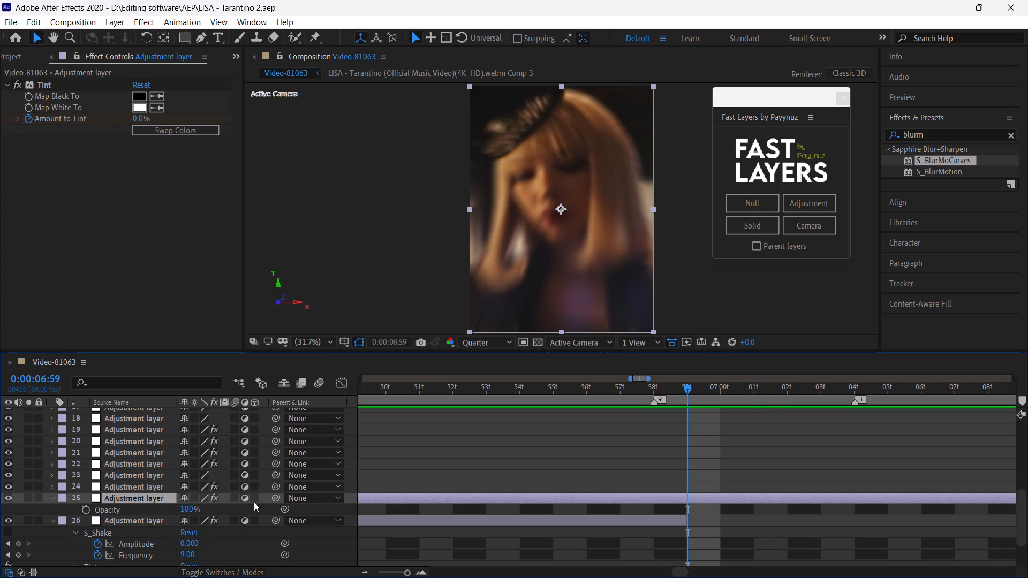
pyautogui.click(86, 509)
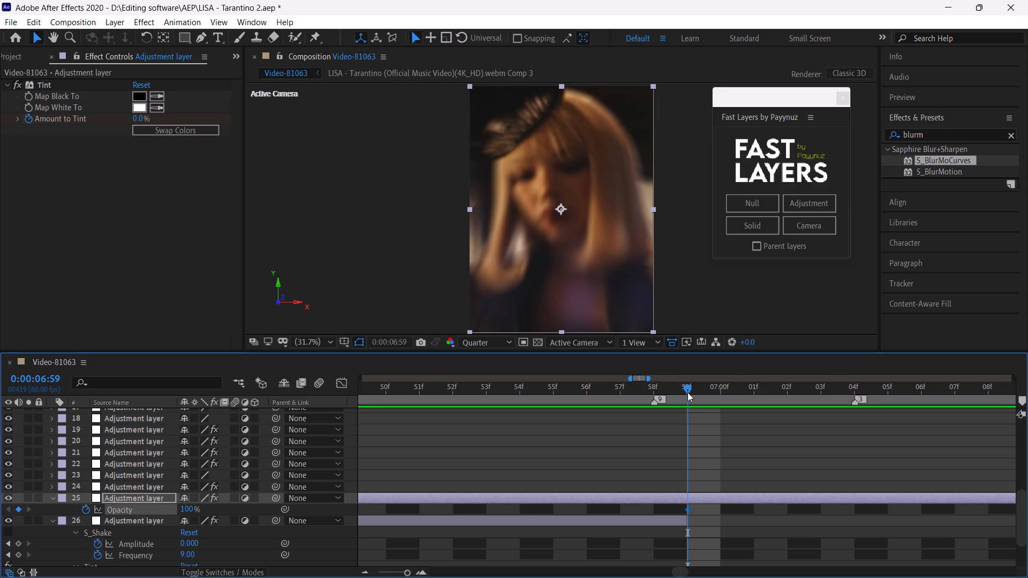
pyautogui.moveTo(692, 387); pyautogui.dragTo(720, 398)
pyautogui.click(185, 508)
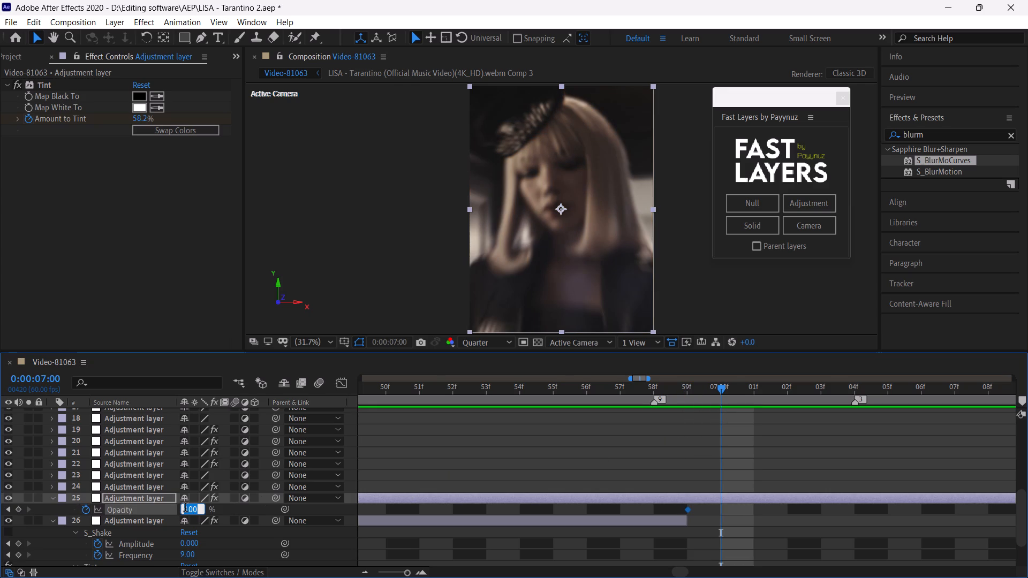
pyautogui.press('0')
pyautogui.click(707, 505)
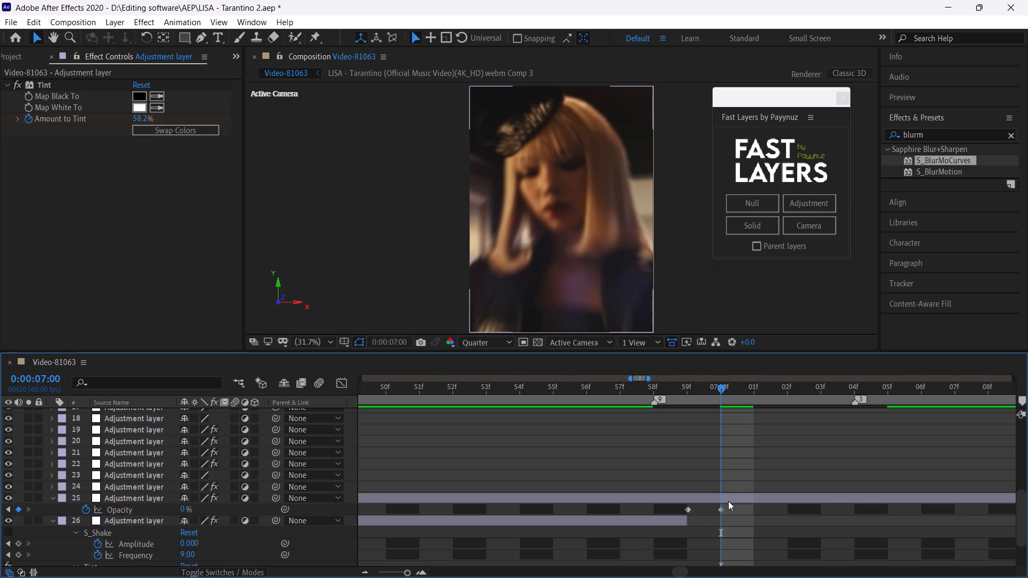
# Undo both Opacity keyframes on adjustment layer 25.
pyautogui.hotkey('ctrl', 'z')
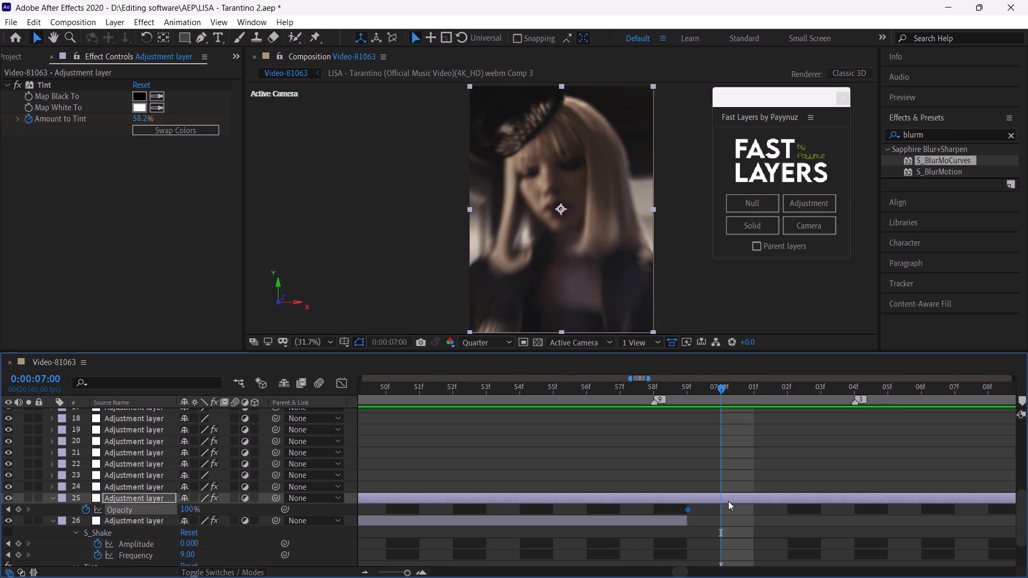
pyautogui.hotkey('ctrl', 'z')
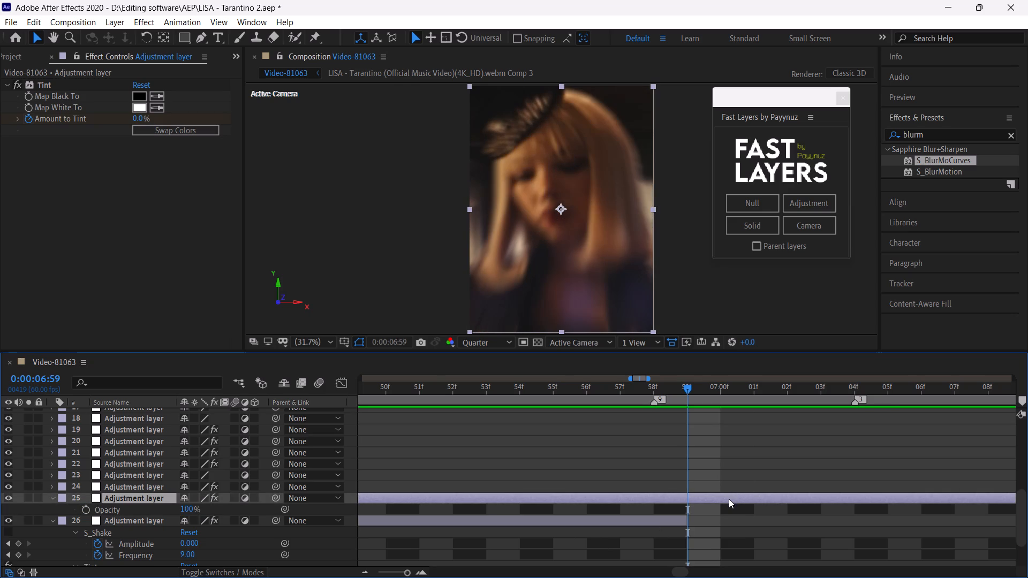
# Add a new adjustment layer directly above the tint adjustment layer with the playhead at 0:00:06:59, and select it.
pyautogui.click(729, 499)
pyautogui.click(813, 201)
pyautogui.click(697, 499)
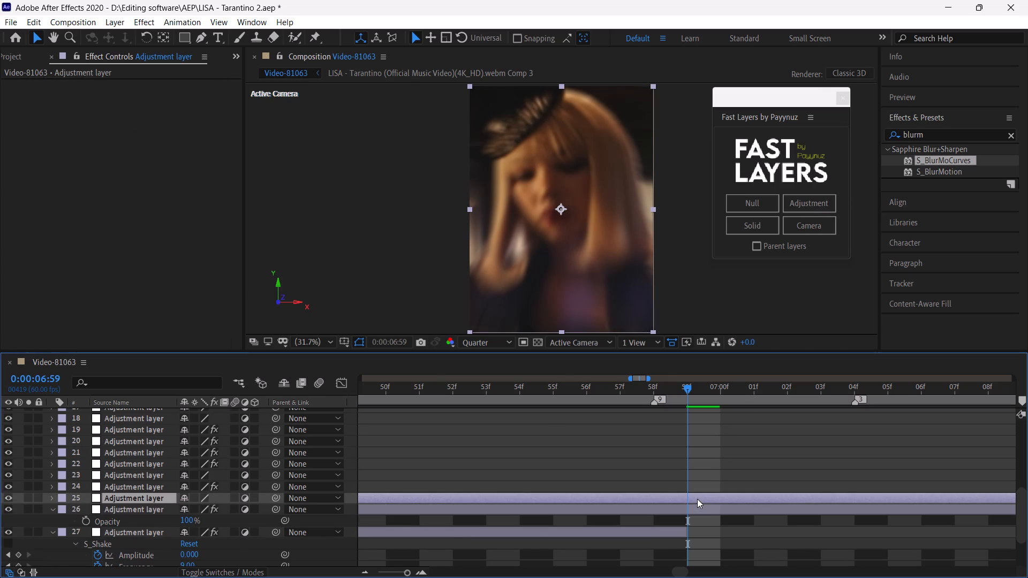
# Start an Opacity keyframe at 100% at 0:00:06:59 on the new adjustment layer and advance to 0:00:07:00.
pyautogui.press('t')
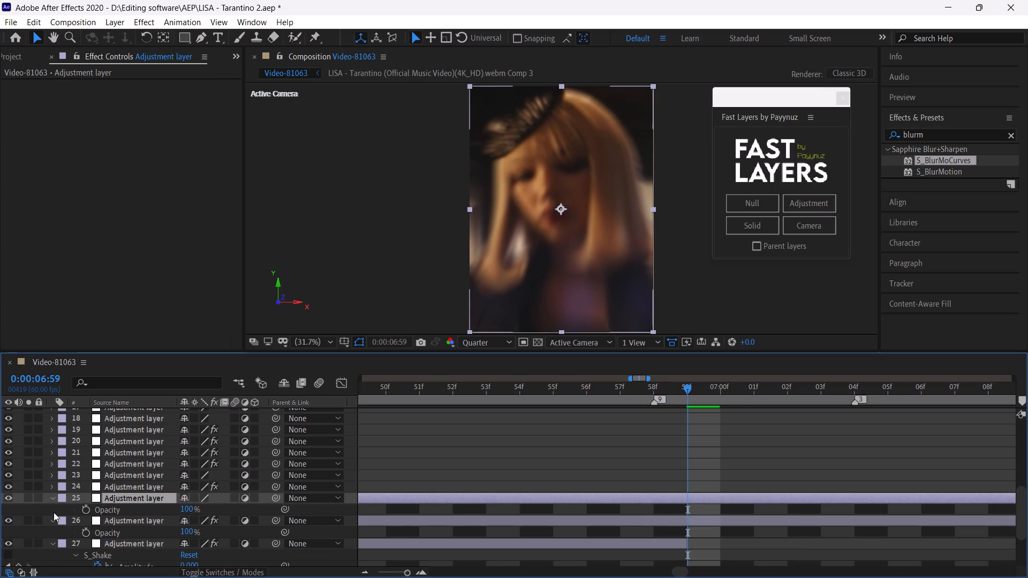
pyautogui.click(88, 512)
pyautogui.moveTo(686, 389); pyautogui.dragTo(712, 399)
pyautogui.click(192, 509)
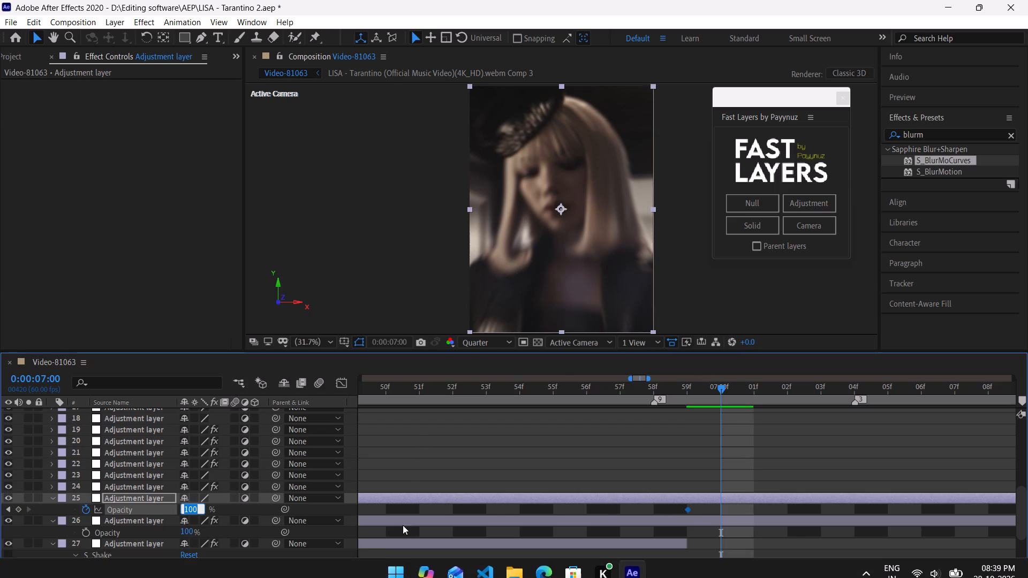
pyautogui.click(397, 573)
# Delete the new adjustment layer above the tint adjustment layer.
pyautogui.click(672, 494)
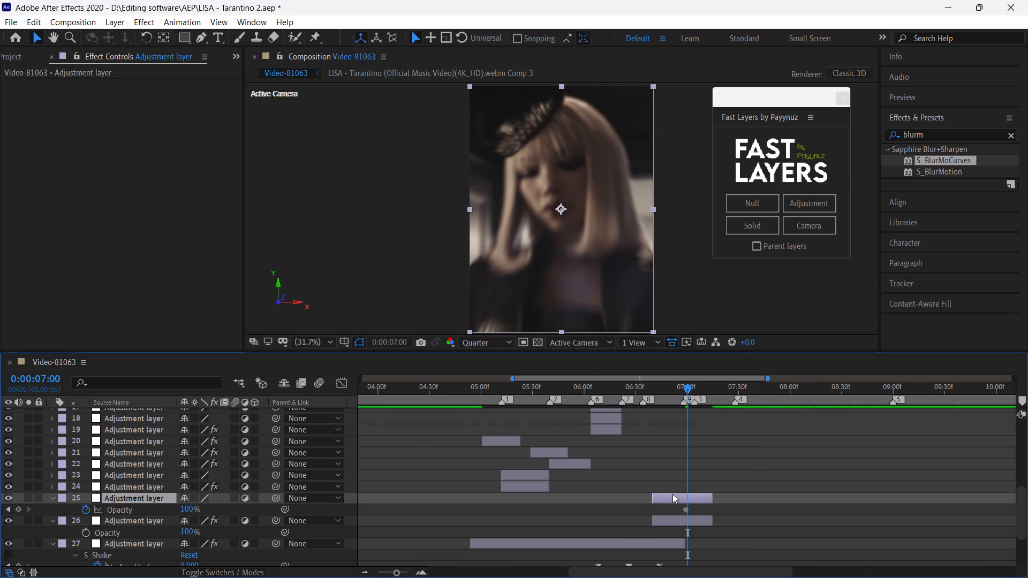
pyautogui.click(676, 495)
pyautogui.press('BackSpace')
# Keyframe the Opacity of the LISA Comp 2 layer at 100% at 0:00:07:00 and 0% at 0:00:07:01.
pyautogui.scroll(-3, 677, 495)
pyautogui.scroll(1, 683, 496)
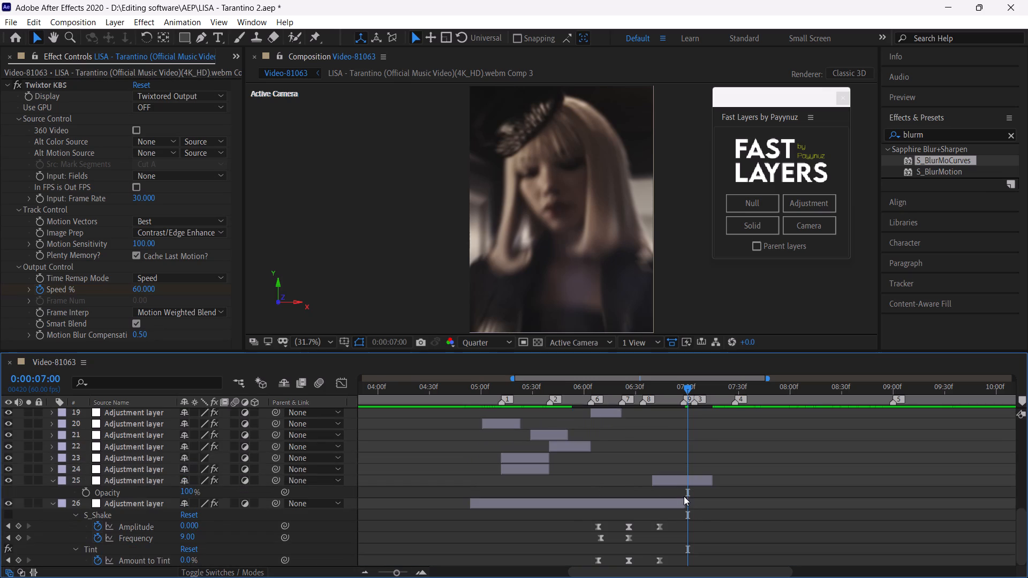
pyautogui.scroll(-1, 681, 527)
pyautogui.click(680, 537)
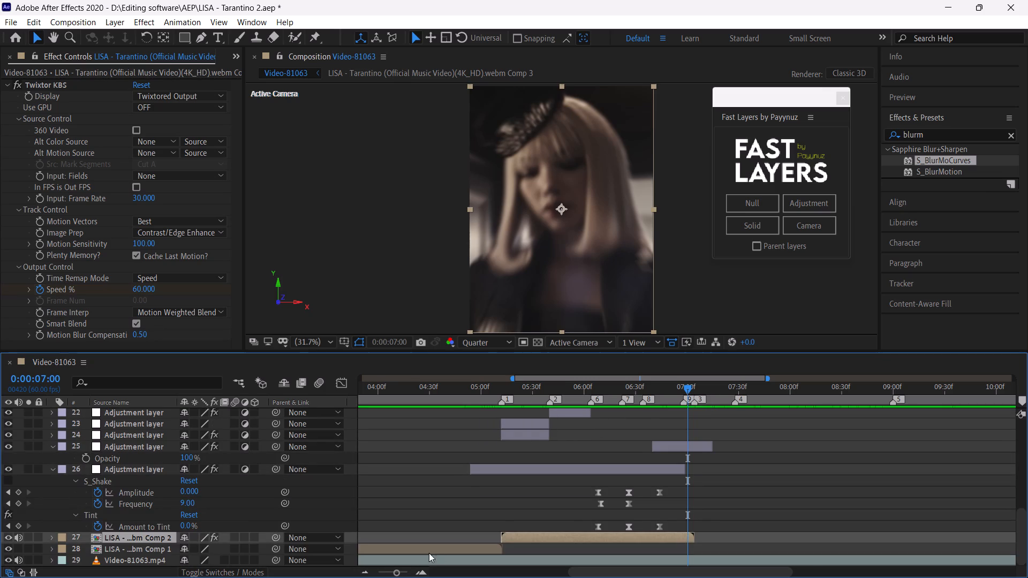
pyautogui.moveTo(394, 576); pyautogui.dragTo(406, 577)
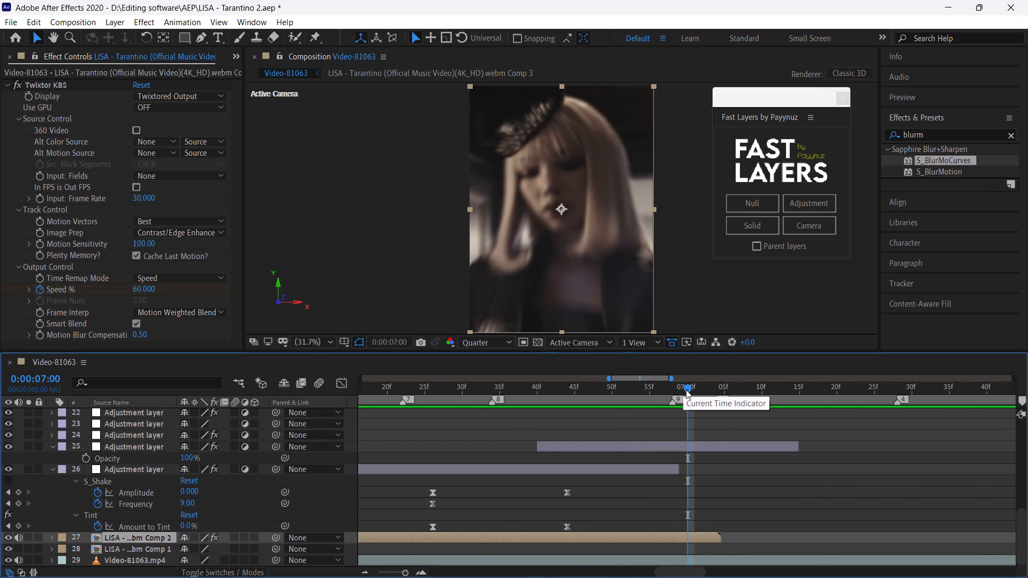
pyautogui.moveTo(686, 390); pyautogui.dragTo(685, 397)
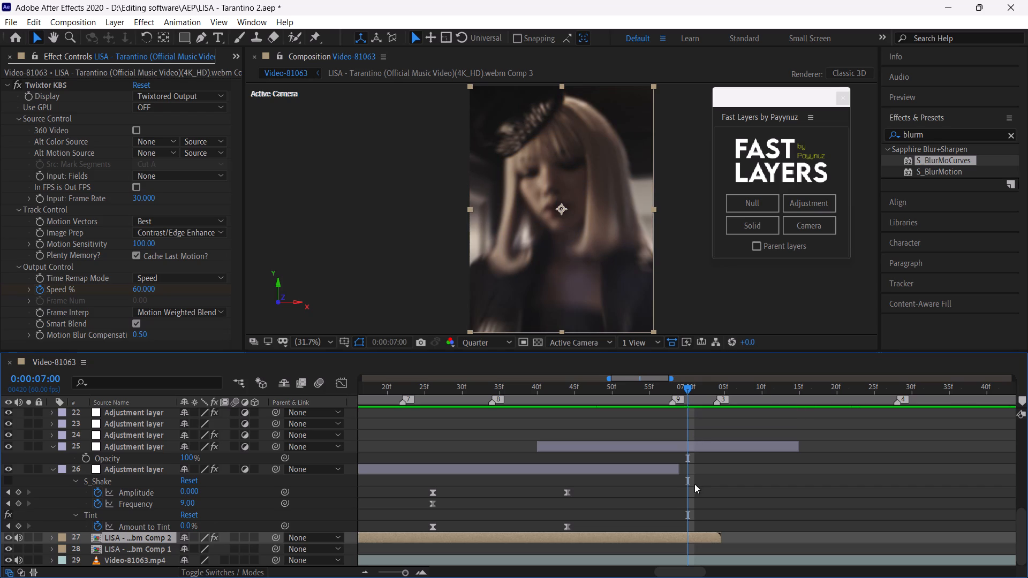
pyautogui.press('t')
pyautogui.click(89, 546)
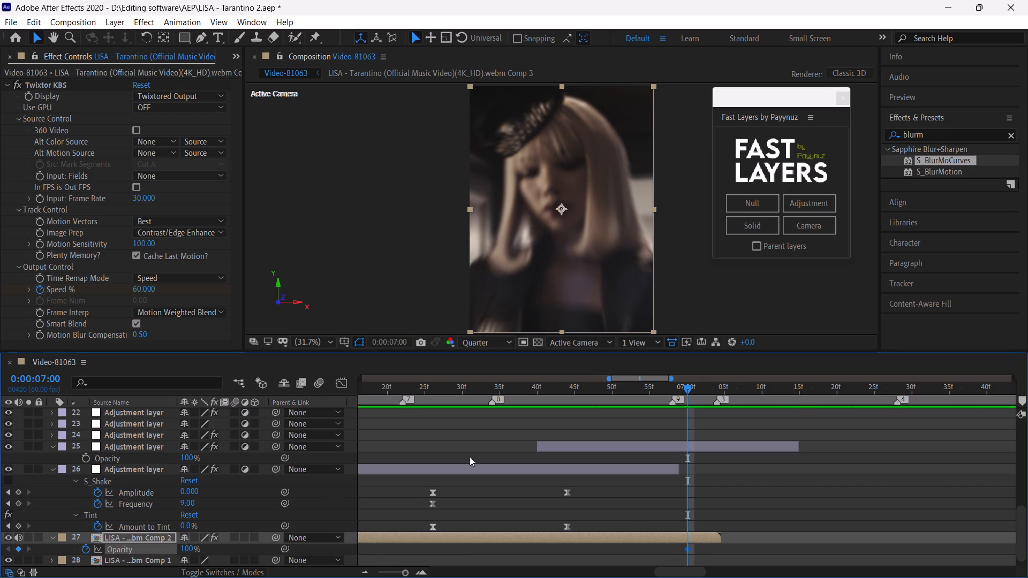
pyautogui.moveTo(686, 393); pyautogui.dragTo(691, 397)
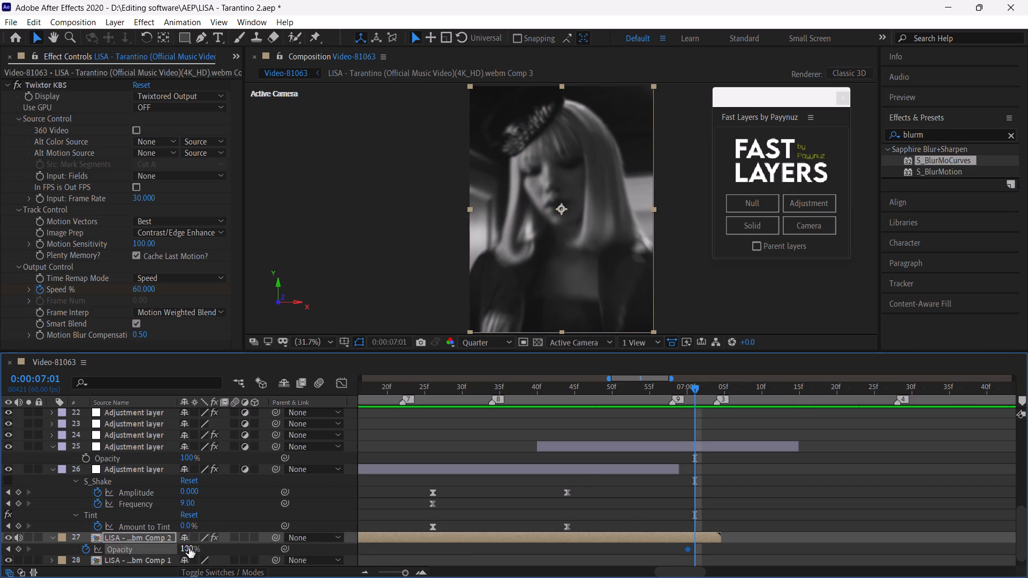
pyautogui.click(189, 548)
pyautogui.press('0')
pyautogui.press('Return')
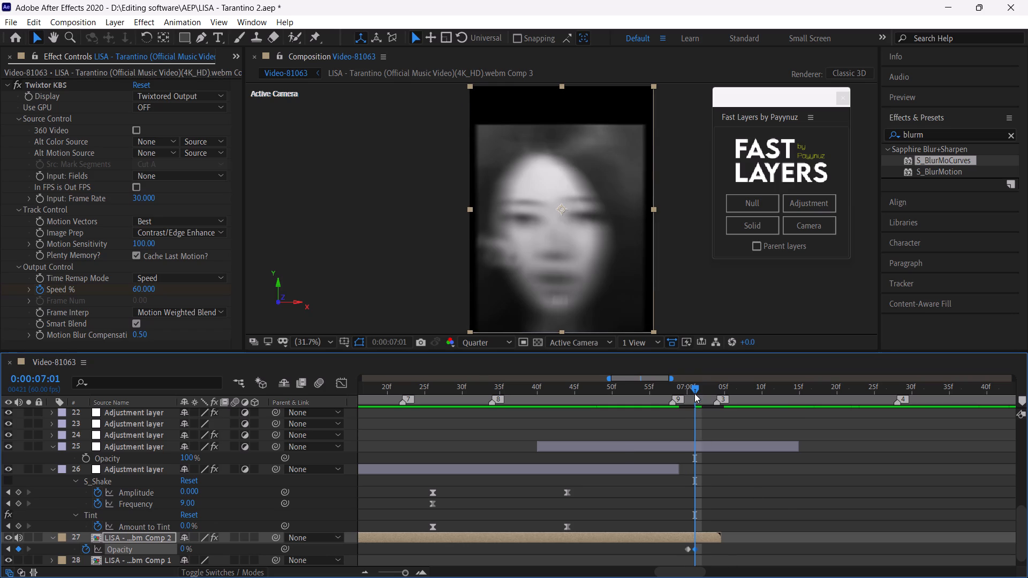
# Add further Opacity keyframes to the LISA Comp 2 layer: 100% at 0:00:07:02 and 0% at 0:00:07:03.
pyautogui.moveTo(695, 390); pyautogui.dragTo(699, 397)
pyautogui.moveTo(184, 549); pyautogui.dragTo(288, 549)
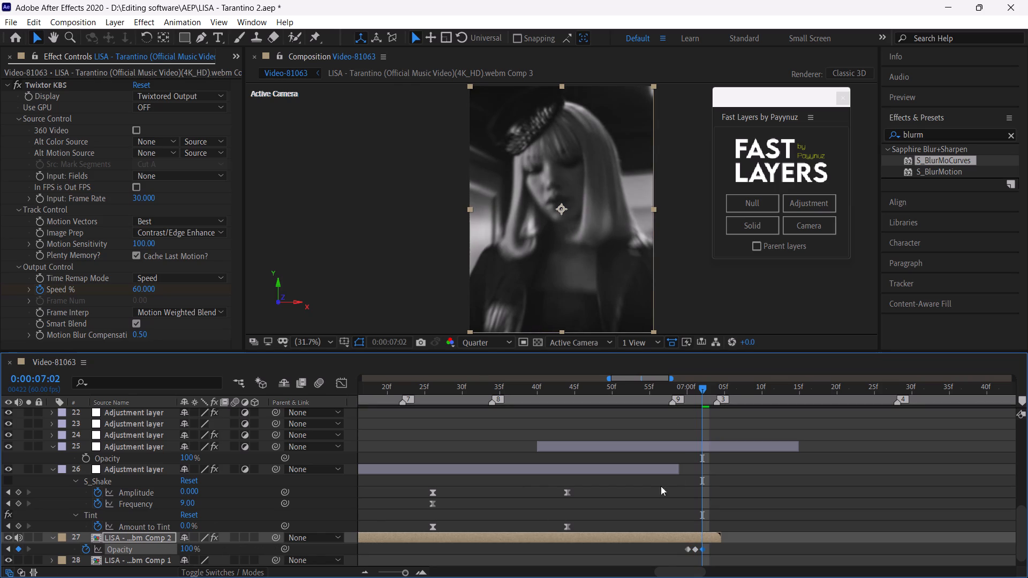
pyautogui.moveTo(704, 391); pyautogui.dragTo(709, 394)
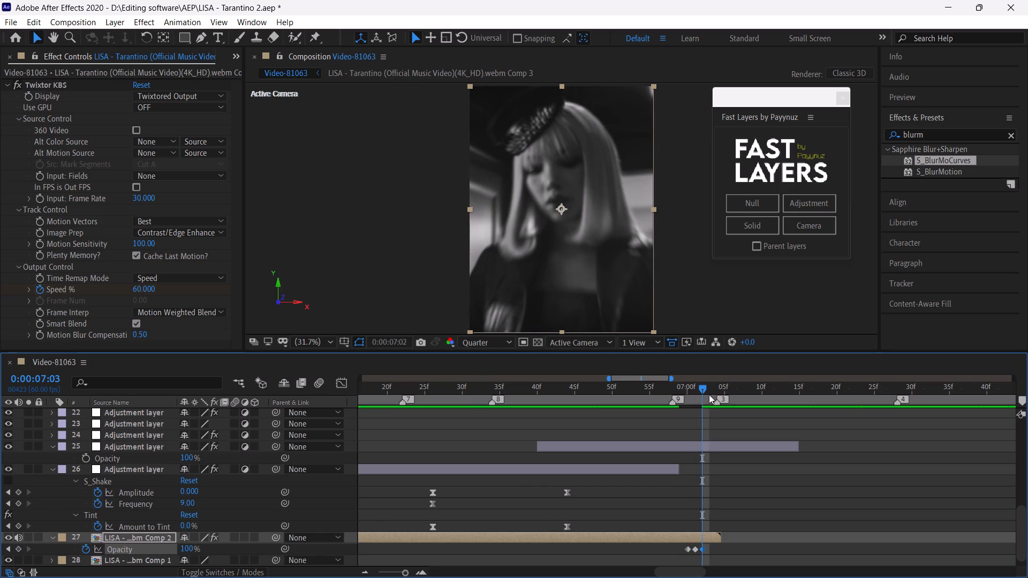
pyautogui.moveTo(709, 394); pyautogui.dragTo(710, 395)
pyautogui.click(191, 549)
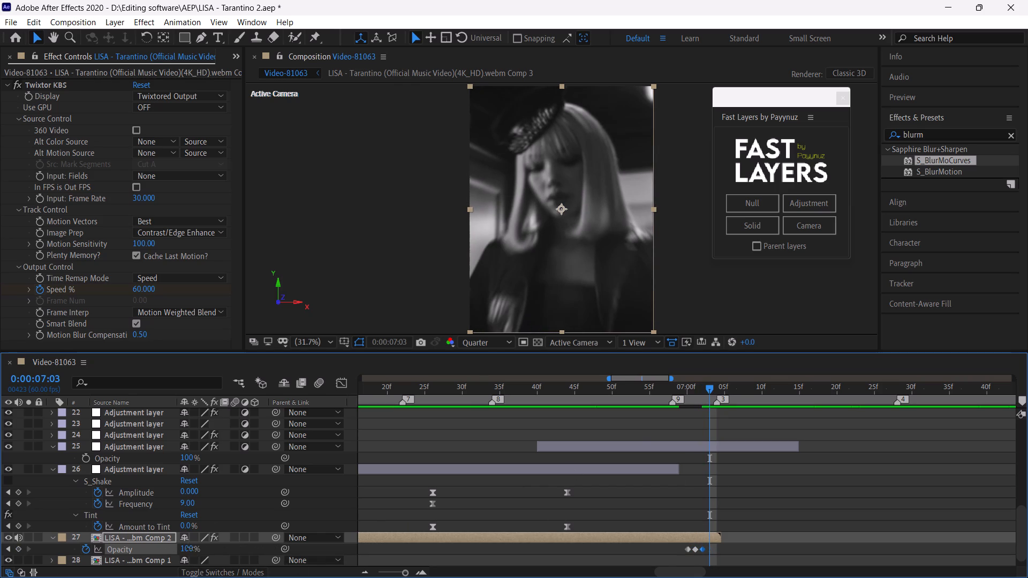
pyautogui.press('0')
pyautogui.press('Return')
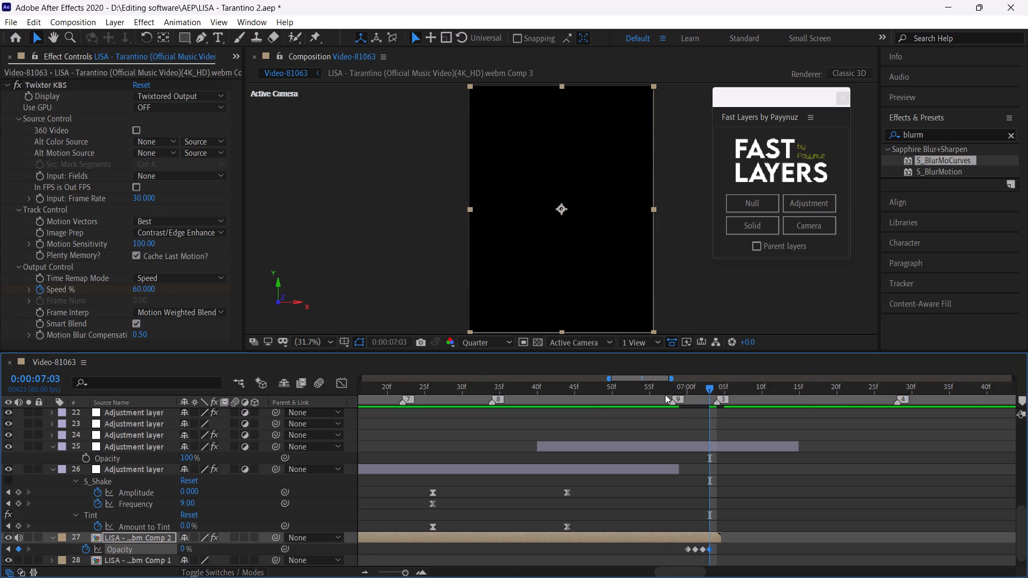
# Play the edit from 0:00:06:57 to check the opacity flicker.
pyautogui.click(665, 394)
pyautogui.press('space')
pyautogui.click(665, 394)
pyautogui.press('space')
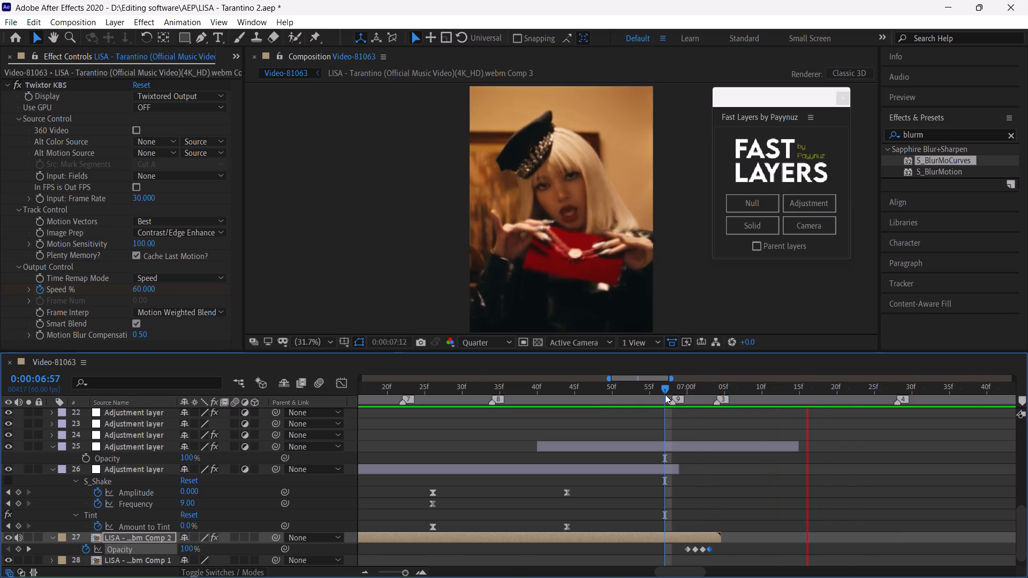
pyautogui.click(665, 394)
pyautogui.press('space')
# Shift all four LISA Comp 2 Opacity keyframes together so the first sits at 0:00:06:57, just before marker 9.
pyautogui.moveTo(665, 394); pyautogui.dragTo(684, 409)
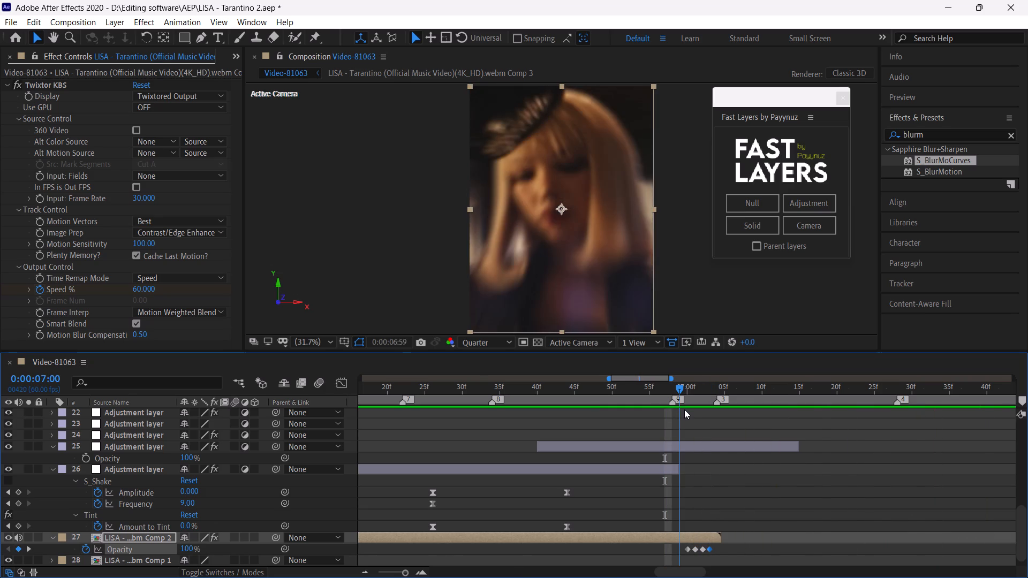
pyautogui.moveTo(684, 409); pyautogui.dragTo(671, 409)
pyautogui.moveTo(681, 549); pyautogui.dragTo(711, 553)
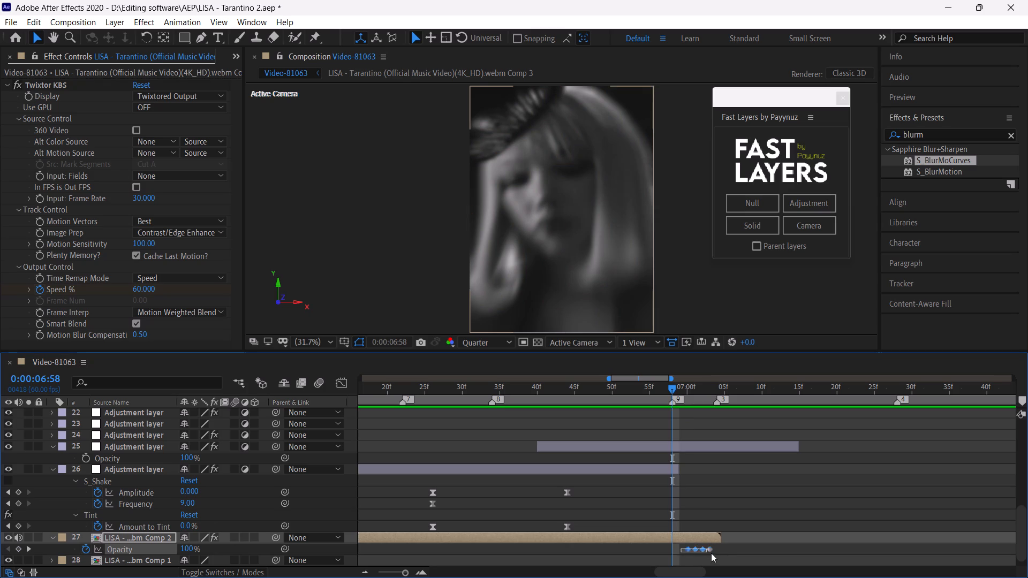
pyautogui.moveTo(711, 553); pyautogui.dragTo(727, 552)
pyautogui.moveTo(689, 551); pyautogui.dragTo(675, 551)
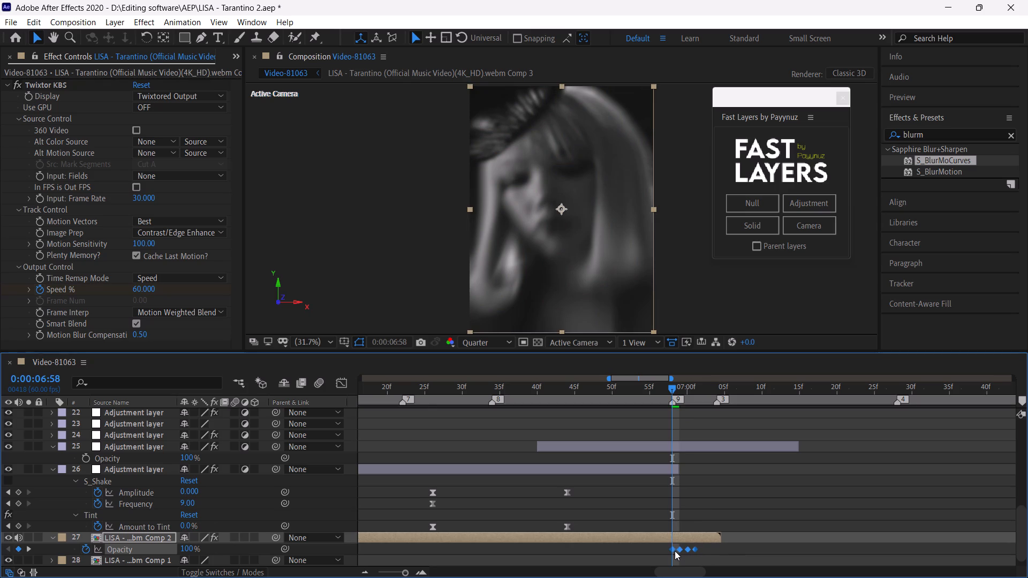
pyautogui.moveTo(675, 551); pyautogui.dragTo(667, 550)
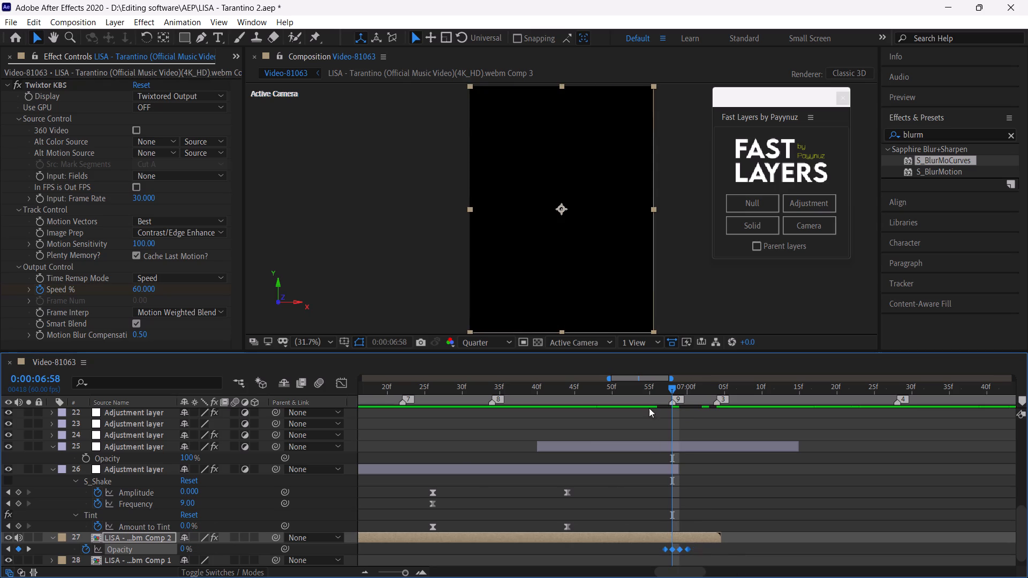
# Play the edit repeatedly from 0:00:06:56 and scrub to 0:00:07:01 to examine the shifted flicker.
pyautogui.click(657, 392)
pyautogui.press('space')
pyautogui.click(657, 392)
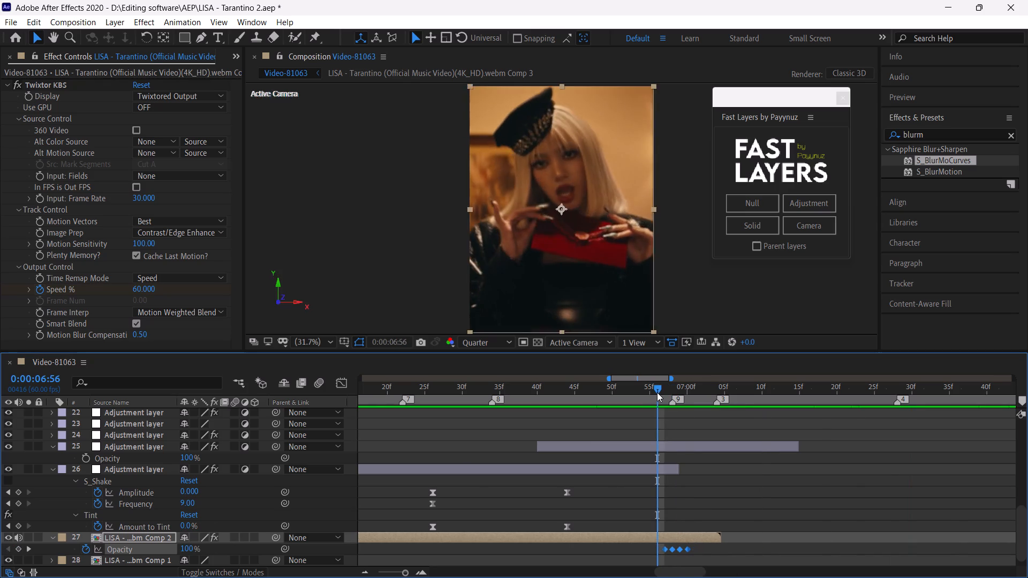
pyautogui.press('space')
pyautogui.click(657, 392)
pyautogui.press('space')
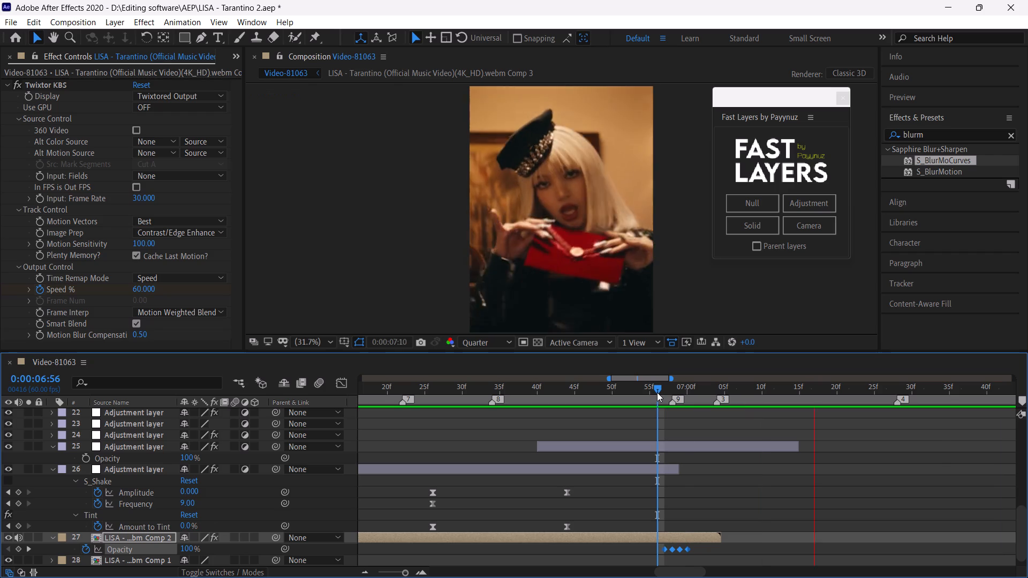
pyautogui.moveTo(657, 392); pyautogui.dragTo(696, 425)
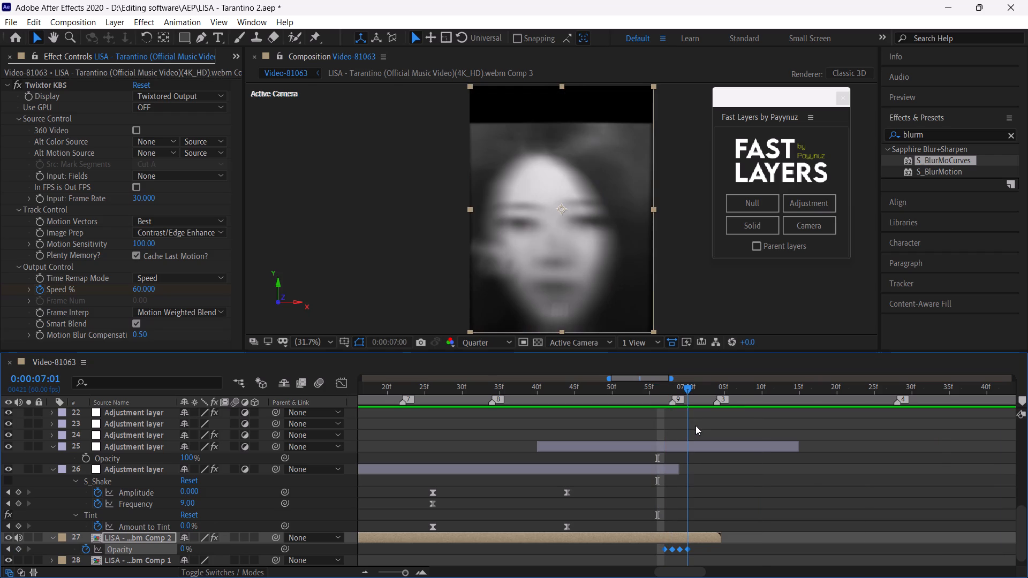
pyautogui.moveTo(696, 425); pyautogui.dragTo(697, 427)
# Apply Easy Ease to the four Opacity keyframes on the LISA Comp 2 layer.
pyautogui.scroll(-3, 738, 483)
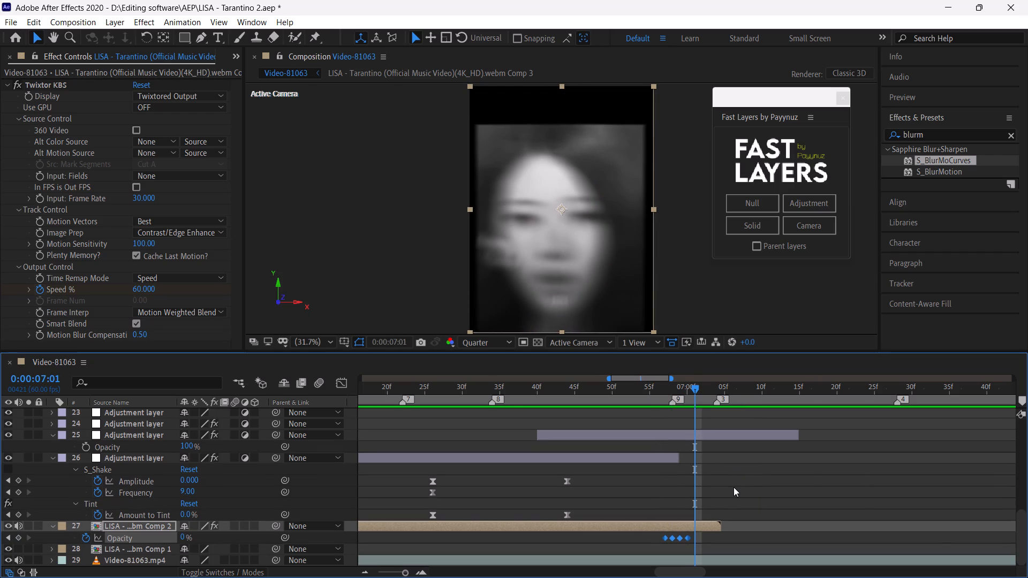
pyautogui.scroll(-1, 731, 489)
pyautogui.press('F9')
pyautogui.scroll(-1, 699, 500)
# Hide the video of the Video-81063.mp4 layer at the bottom of the layer stack.
pyautogui.moveTo(1023, 514); pyautogui.dragTo(1022, 535)
pyautogui.click(595, 562)
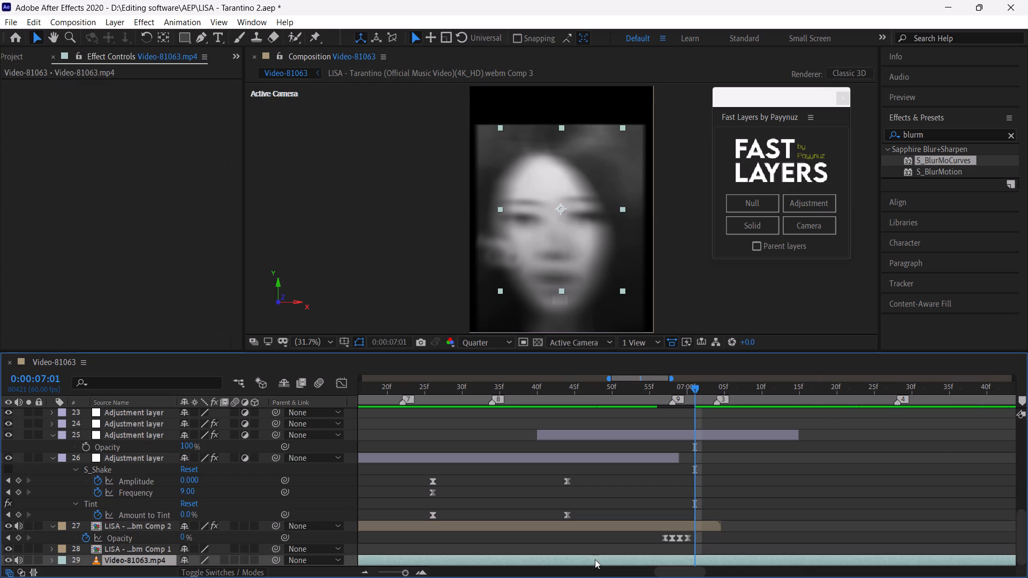
pyautogui.click(9, 561)
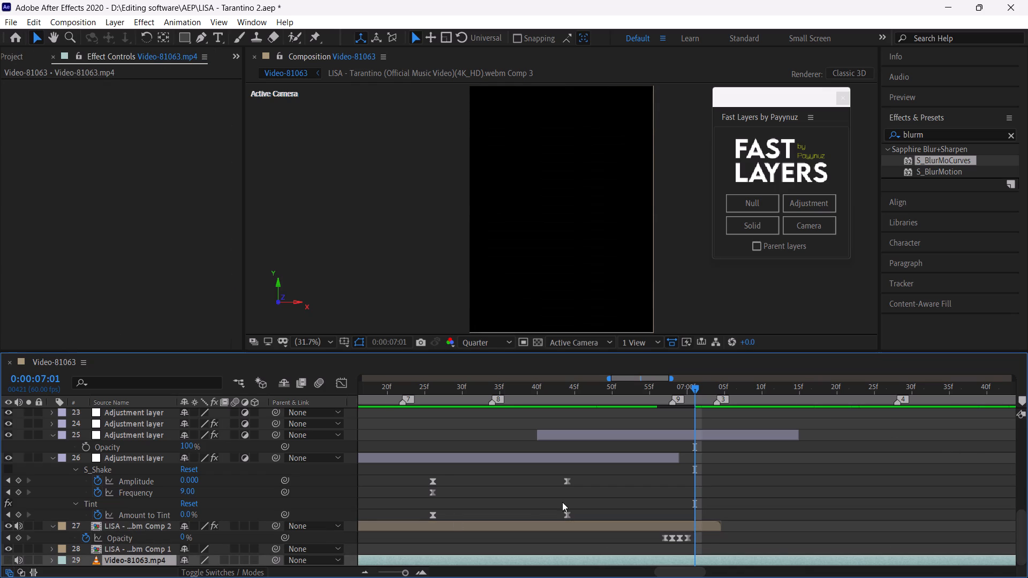
# Deselect the layers and save the project.
pyautogui.click(593, 496)
pyautogui.hotkey('ctrl', 's')
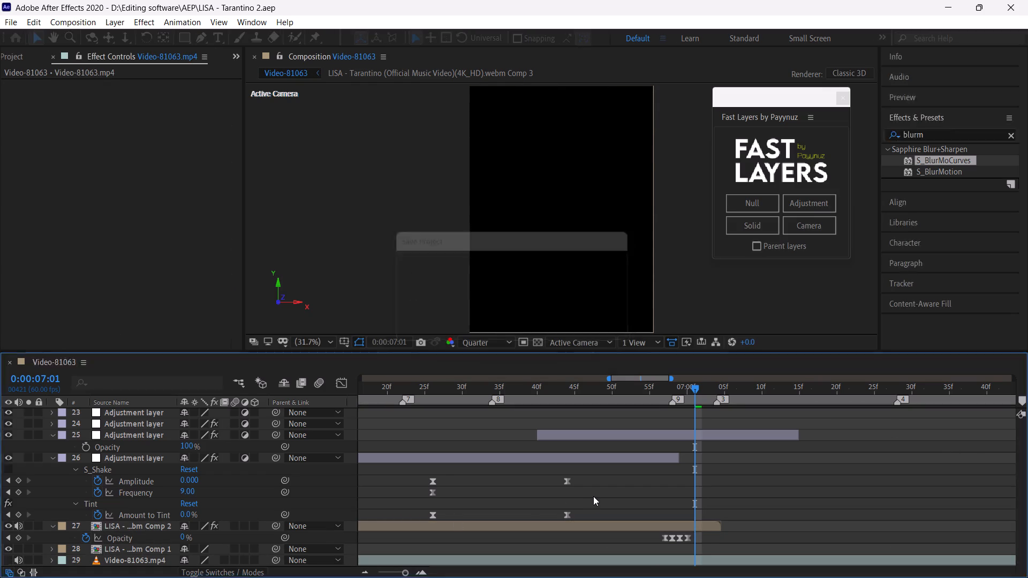
# Collapse the expanded properties of all layers in the timeline.
pyautogui.press('u')
pyautogui.press('u')
pyautogui.scroll(1, 623, 479)
pyautogui.scroll(-1, 623, 479)
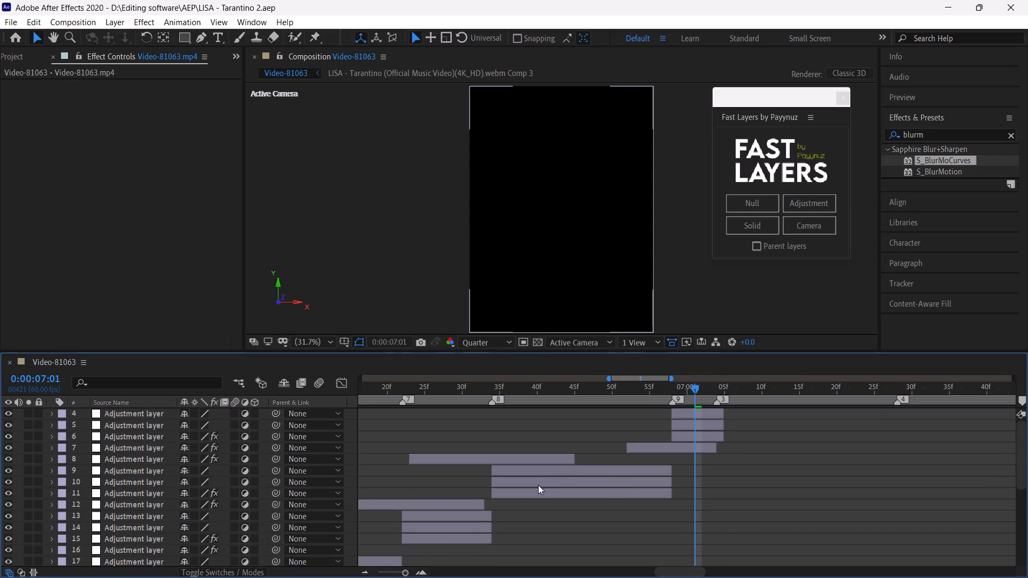
pyautogui.scroll(-1, 498, 506)
# Play the edit from 0:00:05:11, just before marker 1, to review the whole sequence.
pyautogui.click(392, 569)
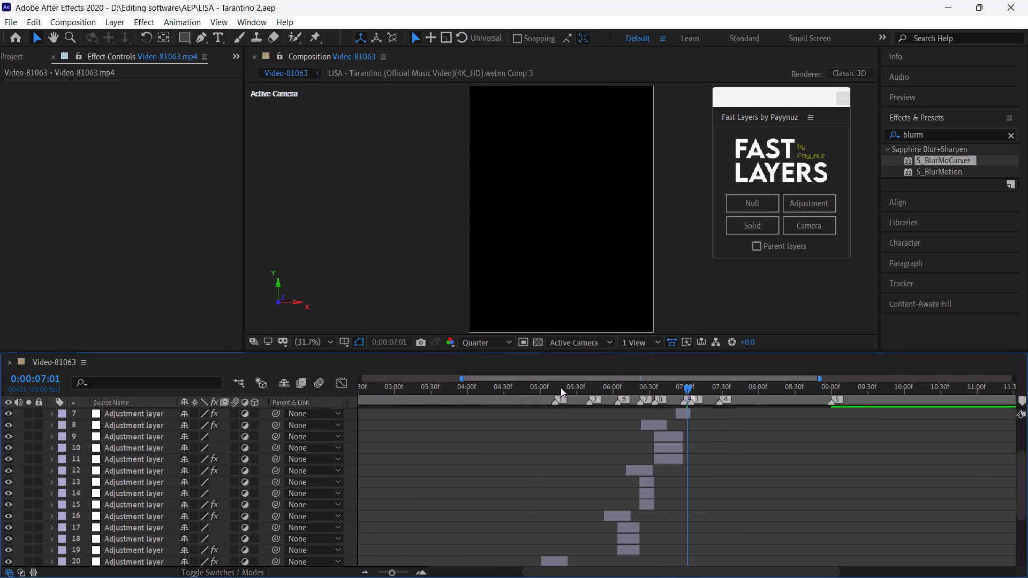
pyautogui.click(554, 382)
pyautogui.press('space')
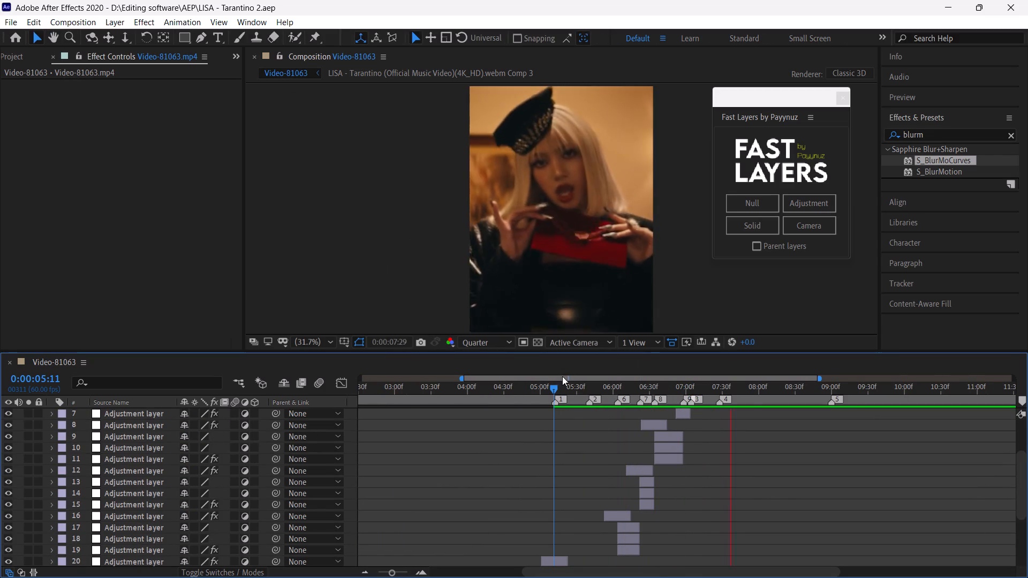
pyautogui.click(558, 385)
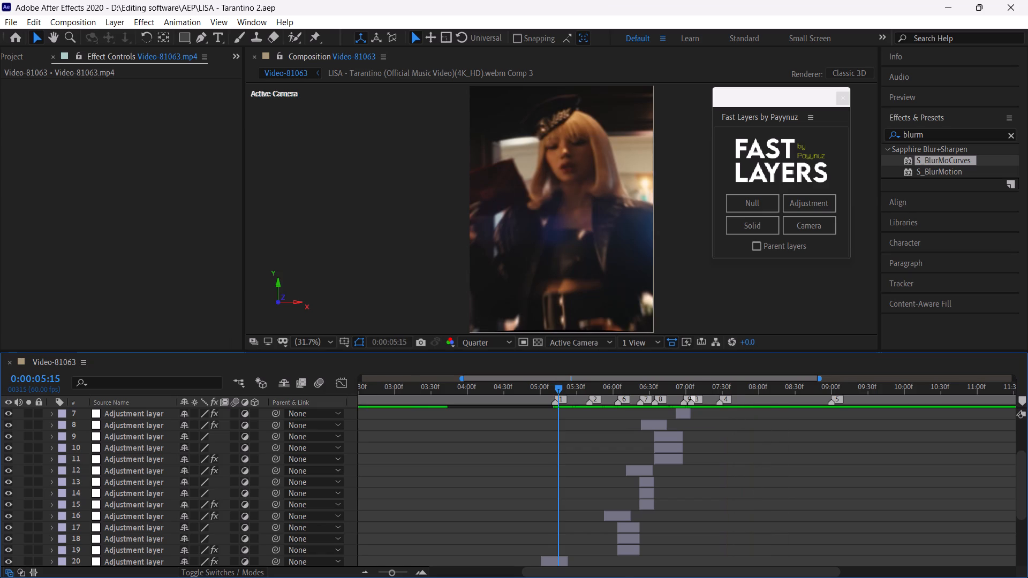
# Lower the system sound volume slightly.
pyautogui.click(939, 572)
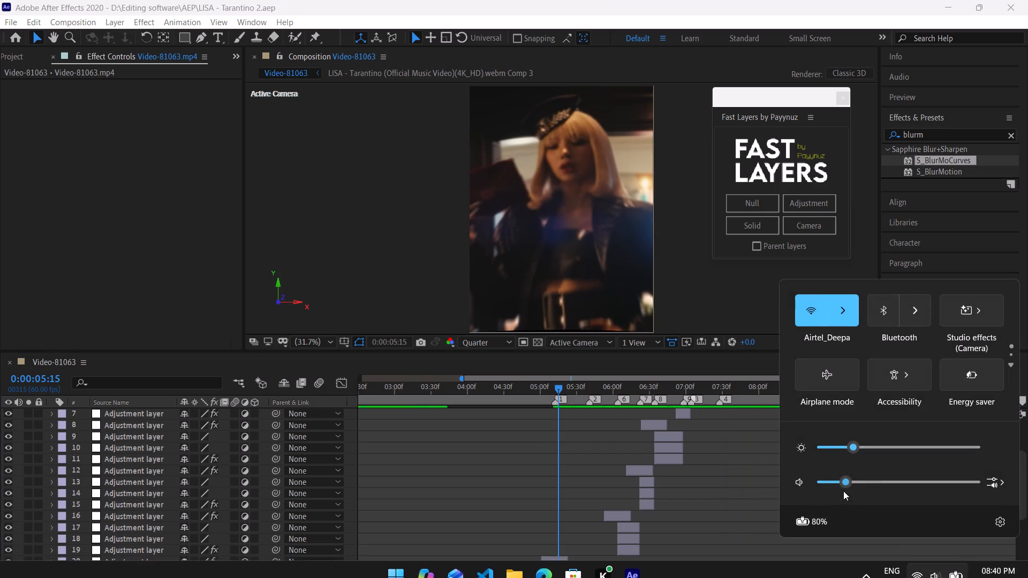
pyautogui.moveTo(840, 484); pyautogui.dragTo(830, 484)
# Play and scrub the freeze-frame transition from about 0:00:04:44 up to marker 1 to review it.
pyautogui.click(520, 396)
pyautogui.press('space')
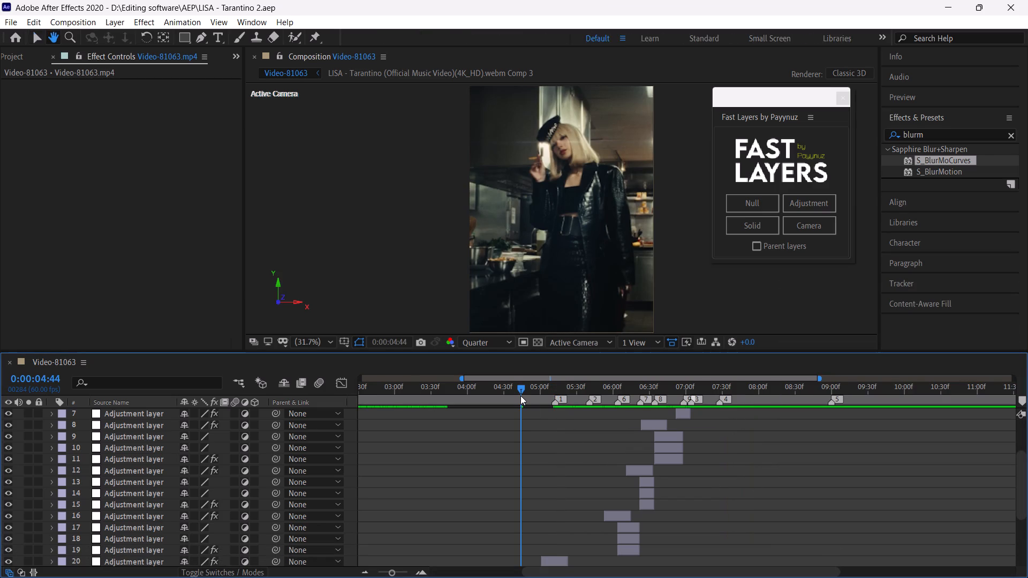
pyautogui.press('space')
pyautogui.moveTo(519, 391); pyautogui.dragTo(531, 405)
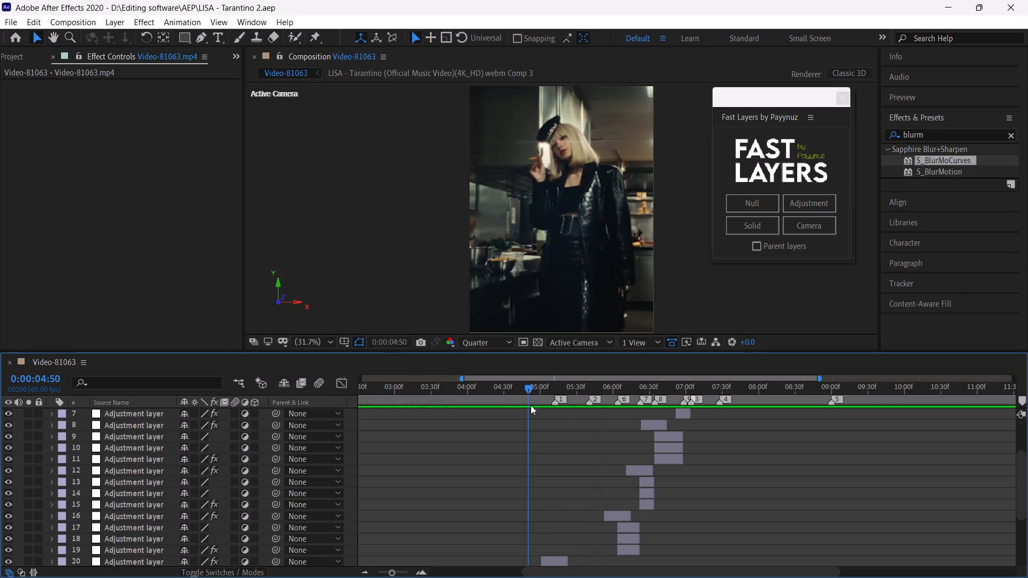
pyautogui.moveTo(531, 405); pyautogui.dragTo(546, 419)
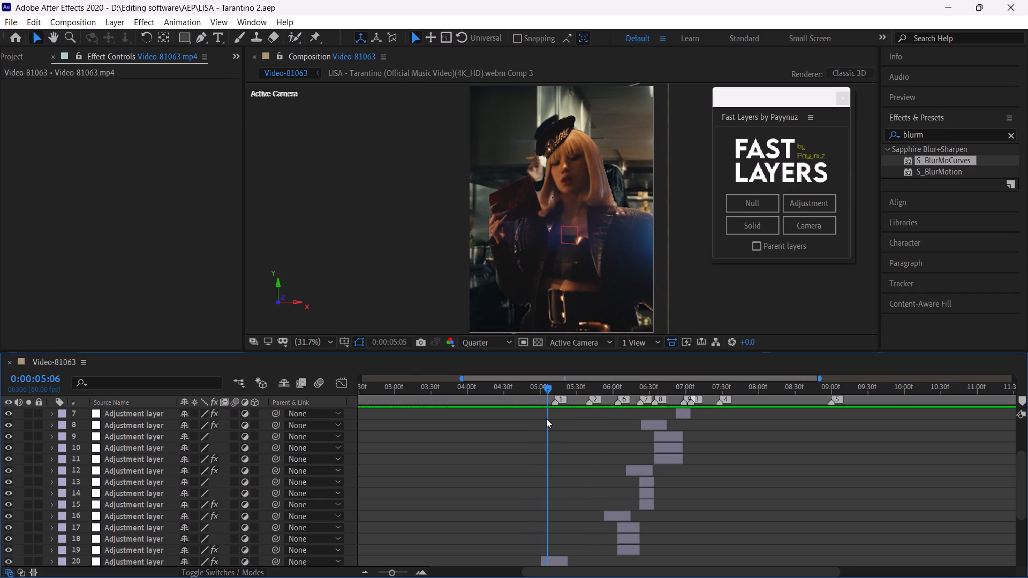
pyautogui.moveTo(546, 419); pyautogui.dragTo(546, 420)
# Duplicate the freeze Comp 1 layer that ends at marker 1.
pyautogui.scroll(-2, 564, 455)
pyautogui.scroll(-2, 541, 513)
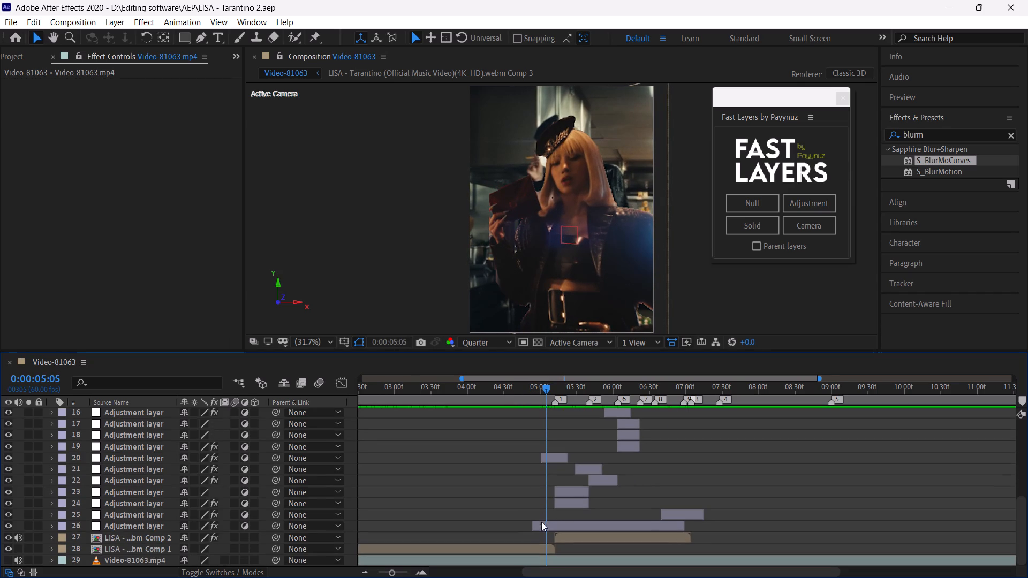
pyautogui.scroll(-1, 553, 473)
pyautogui.scroll(5, 553, 473)
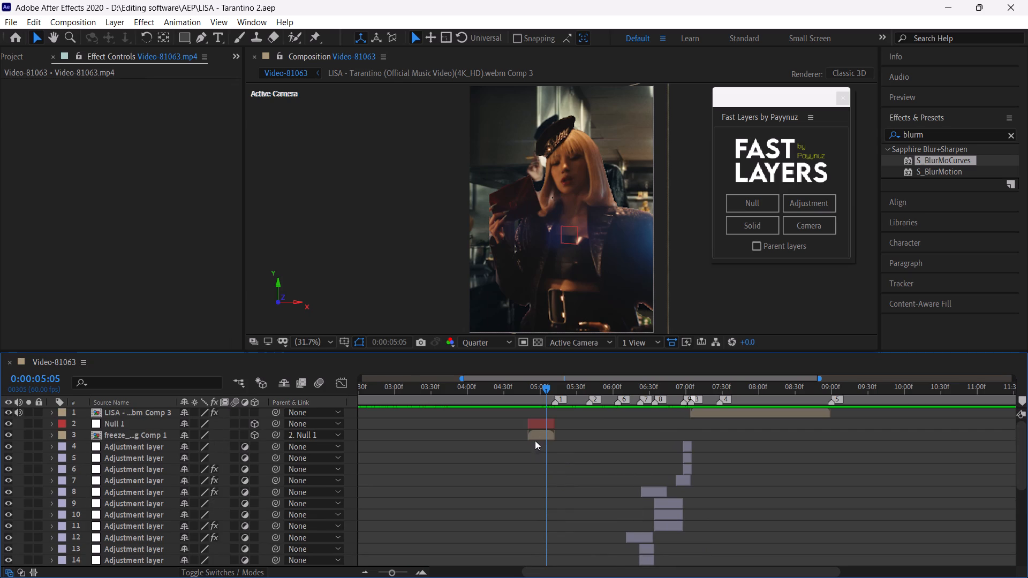
pyautogui.click(539, 433)
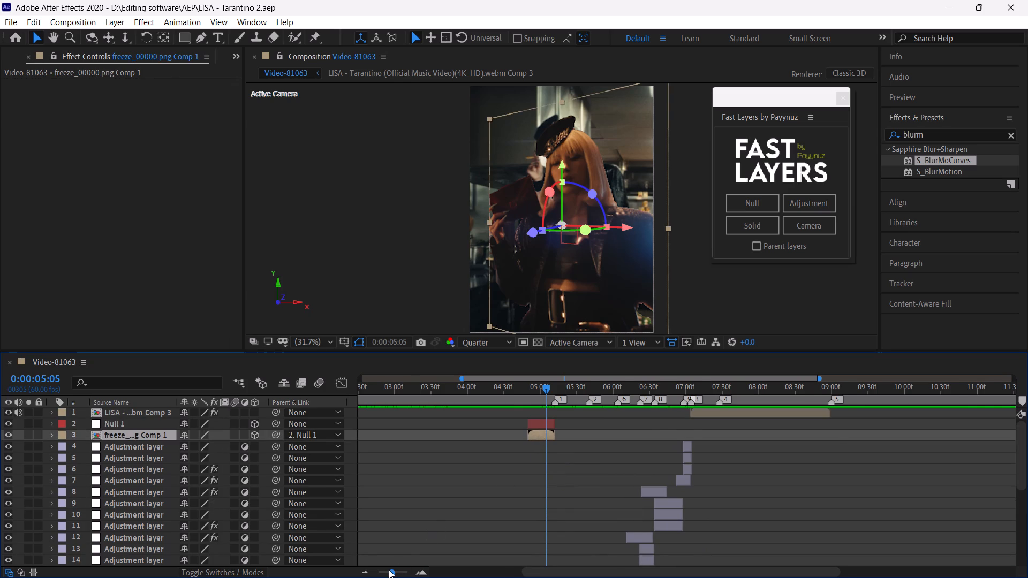
pyautogui.moveTo(389, 570); pyautogui.dragTo(404, 575)
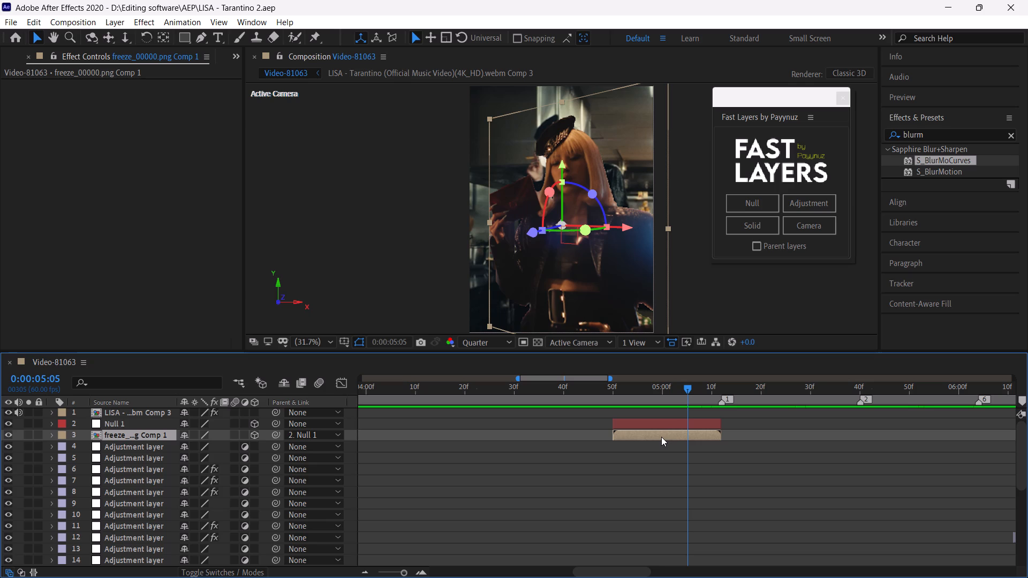
pyautogui.hotkey('ctrl', 'd')
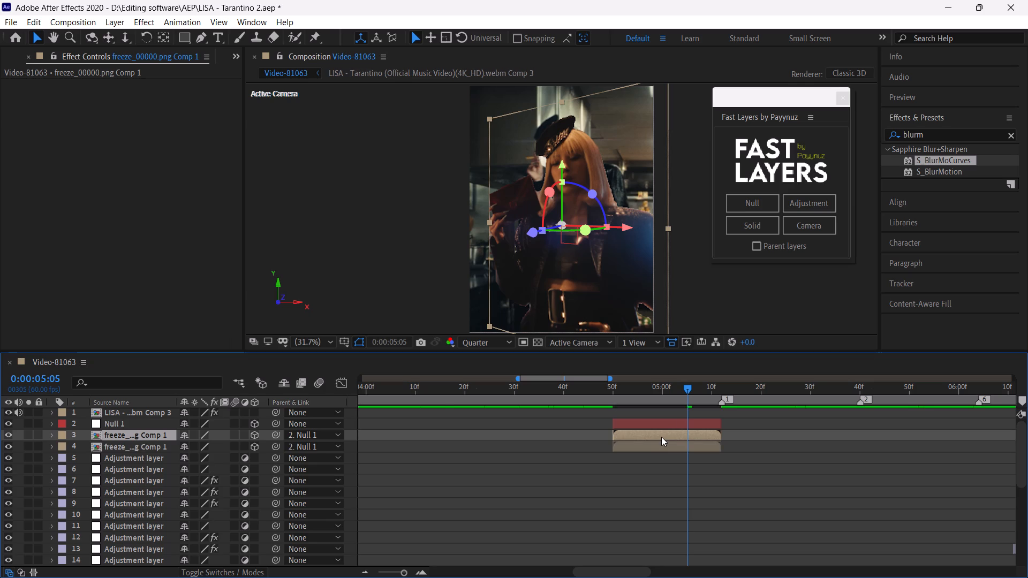
# Search the effects for "glow" and apply Deep Glow 2 to the lower copy of the freeze Comp 1 layer.
pyautogui.moveTo(932, 136); pyautogui.dragTo(886, 135)
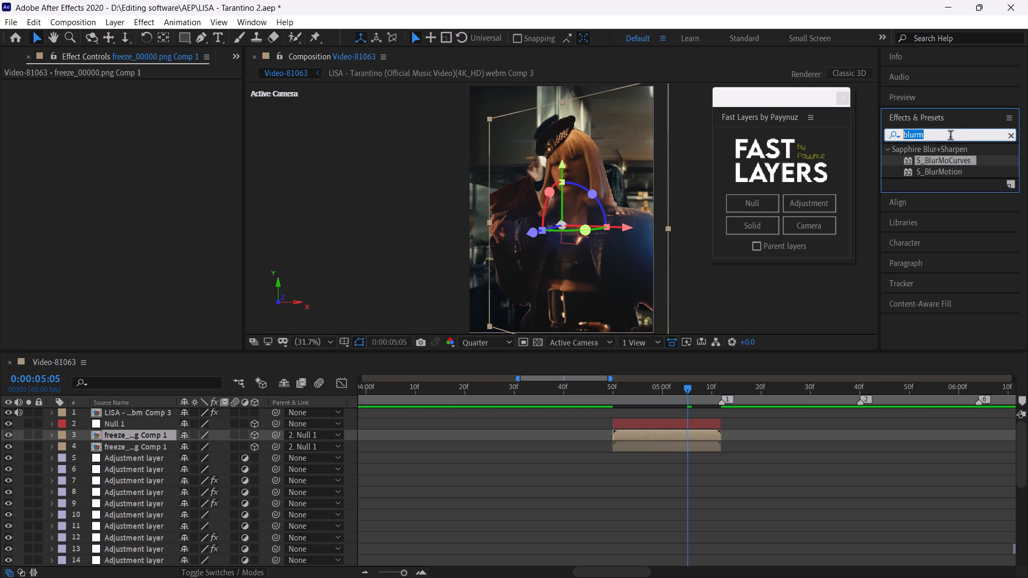
pyautogui.write('glow')
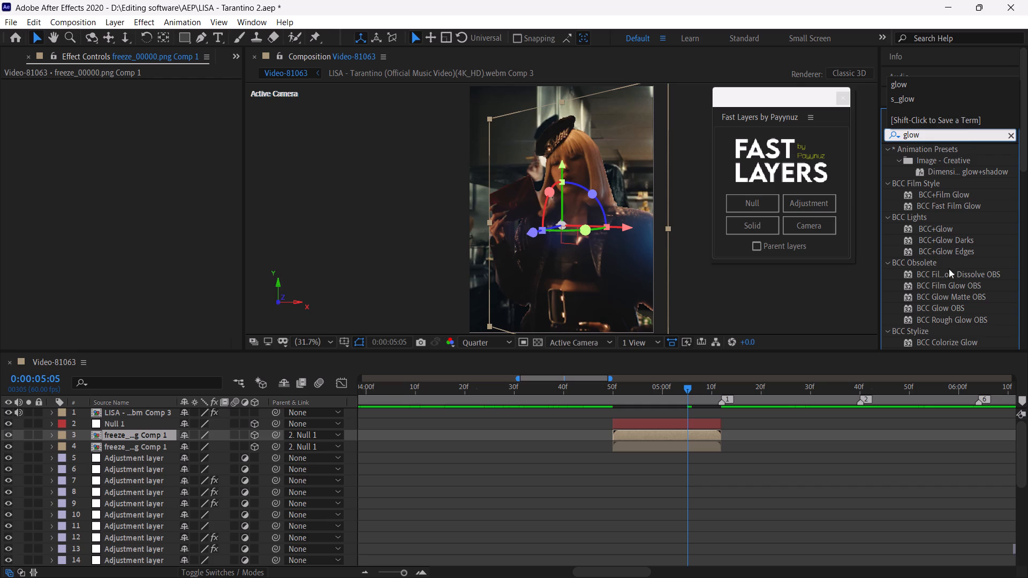
pyautogui.scroll(1, 947, 306)
pyautogui.scroll(-3, 947, 306)
pyautogui.scroll(1, 941, 313)
pyautogui.scroll(-2, 941, 313)
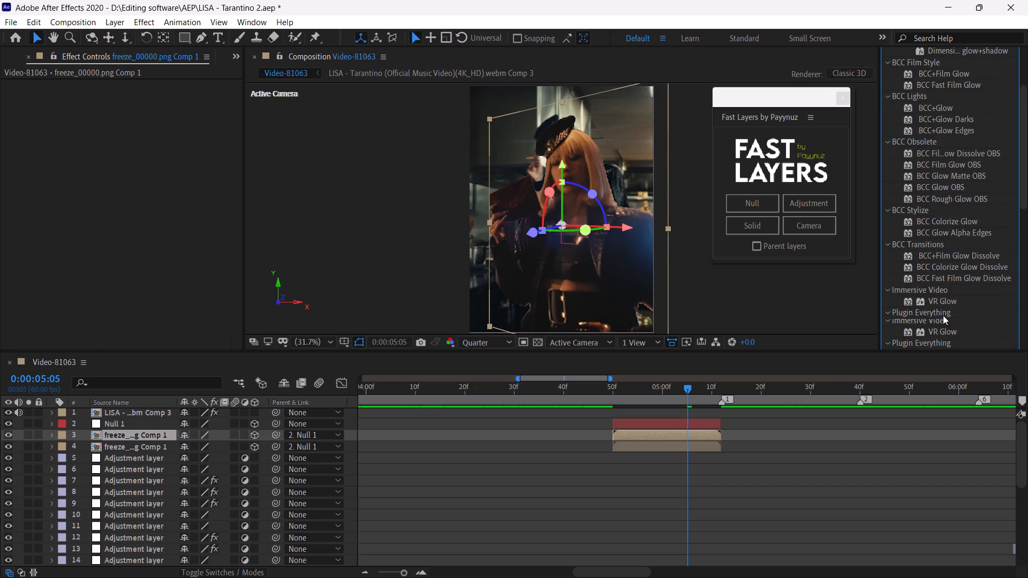
pyautogui.scroll(1, 943, 315)
pyautogui.scroll(-1, 941, 325)
pyautogui.moveTo(936, 337); pyautogui.dragTo(838, 375)
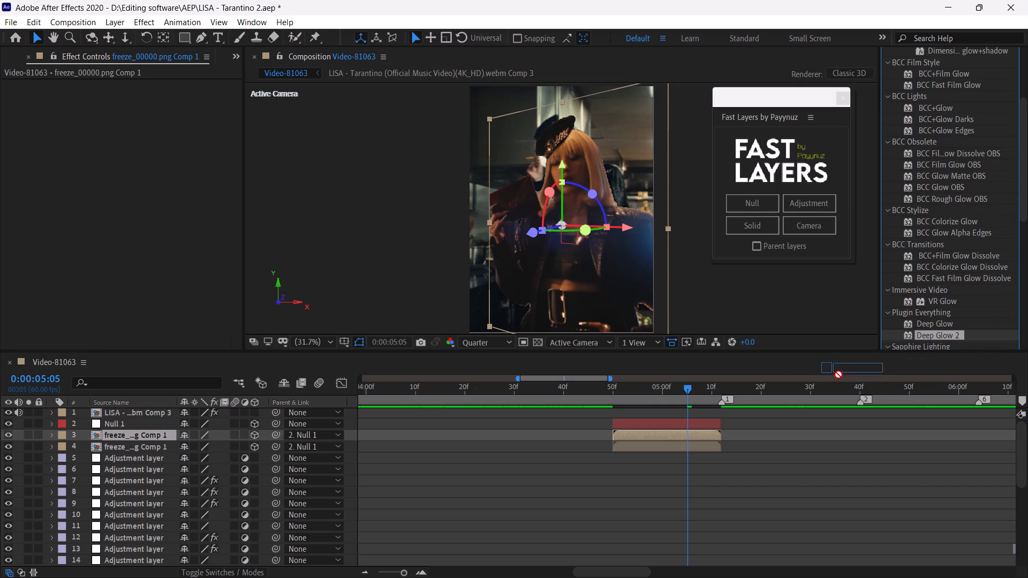
pyautogui.moveTo(838, 375); pyautogui.dragTo(691, 446)
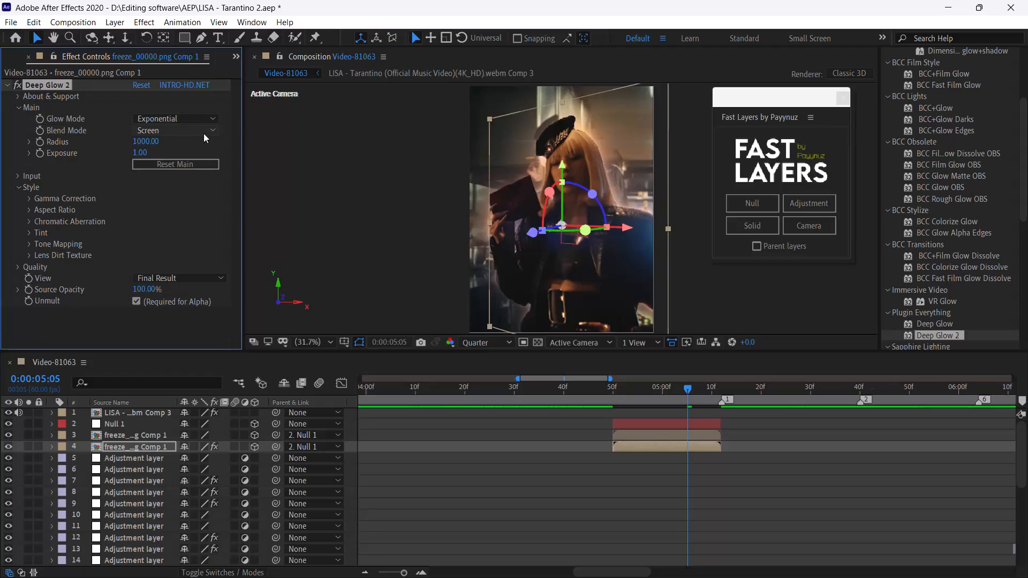
# Set the Deep Glow 2 radius to 500 and its exposure to 0.5.
pyautogui.click(141, 143)
pyautogui.write('500')
pyautogui.click(169, 151)
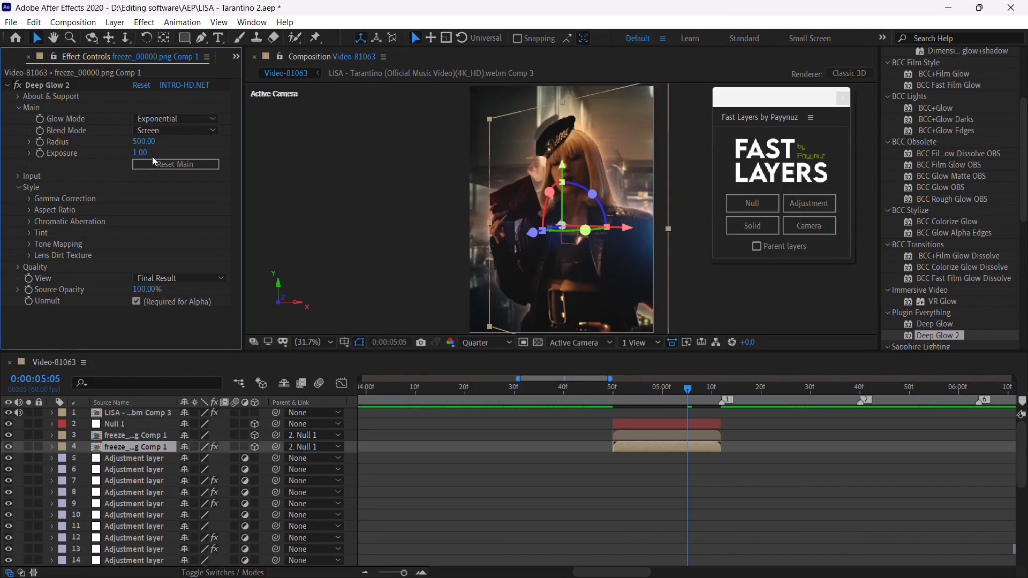
pyautogui.click(139, 155)
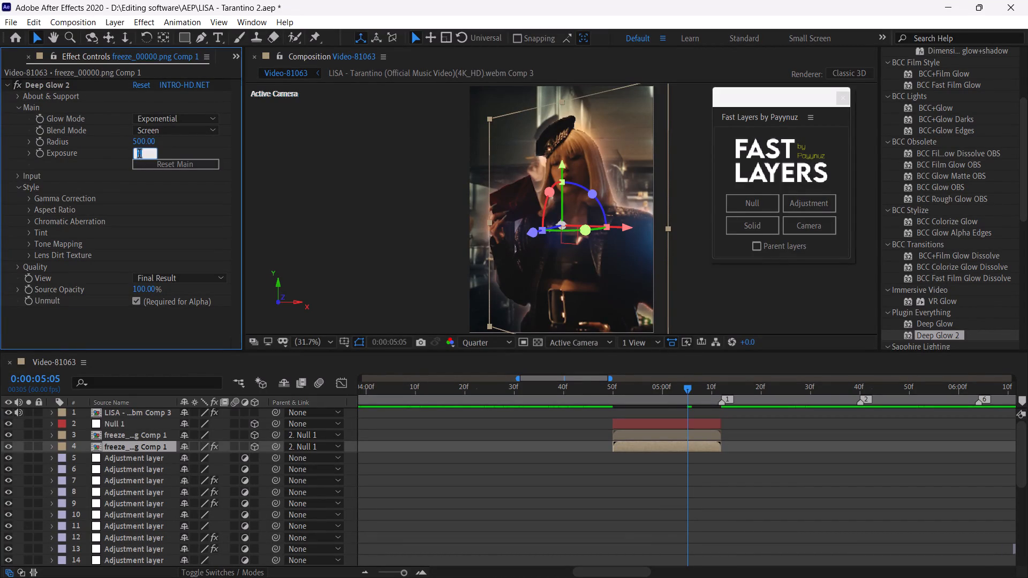
pyautogui.press('0')
pyautogui.press('.')
pyautogui.press('5')
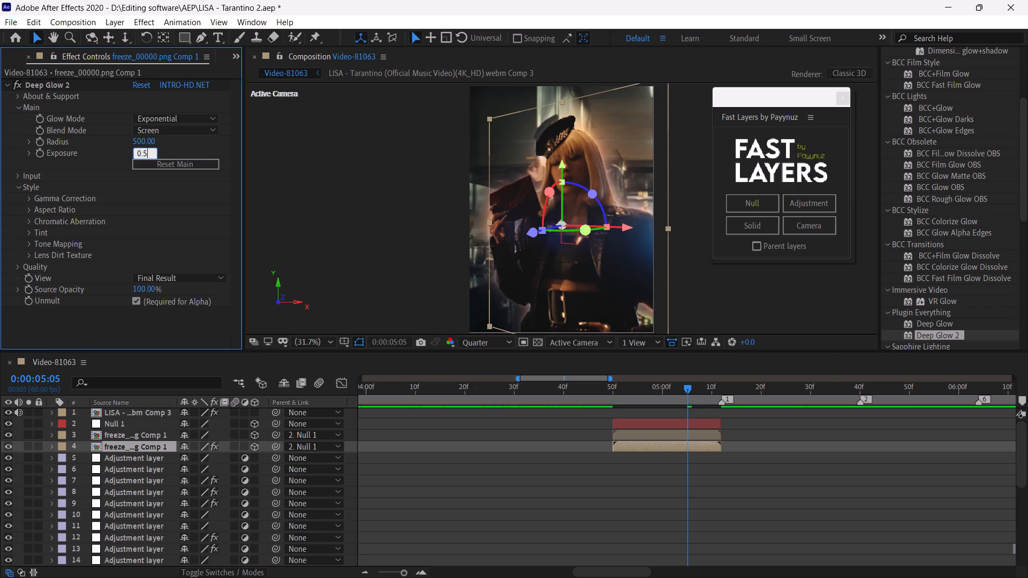
pyautogui.click(88, 320)
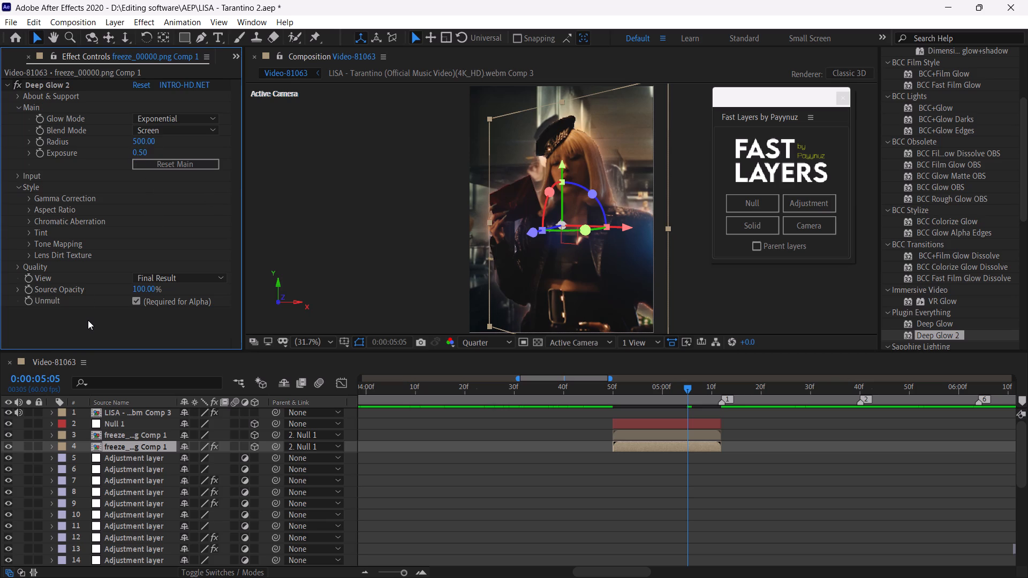
# Scrub through the freeze-frame transition around marker 1 to examine the glow behind the cutout.
pyautogui.click(619, 394)
pyautogui.moveTo(598, 391); pyautogui.dragTo(656, 442)
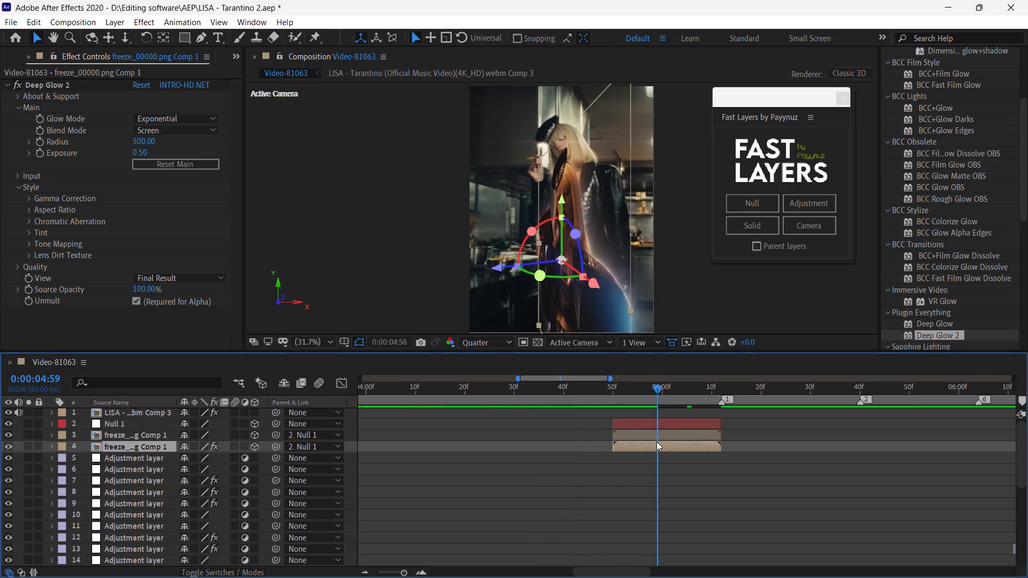
pyautogui.moveTo(656, 442); pyautogui.dragTo(694, 451)
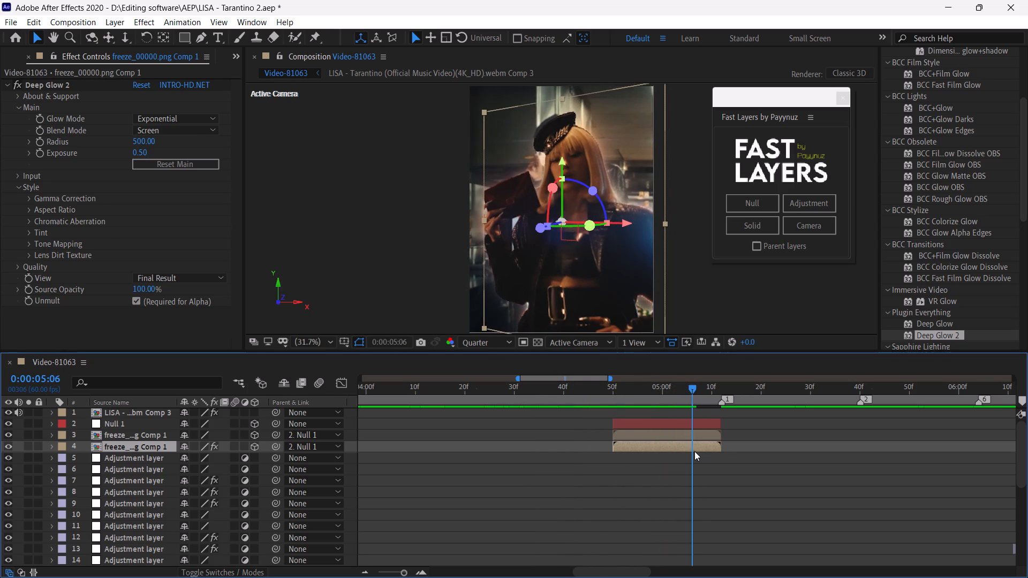
pyautogui.moveTo(694, 451); pyautogui.dragTo(747, 463)
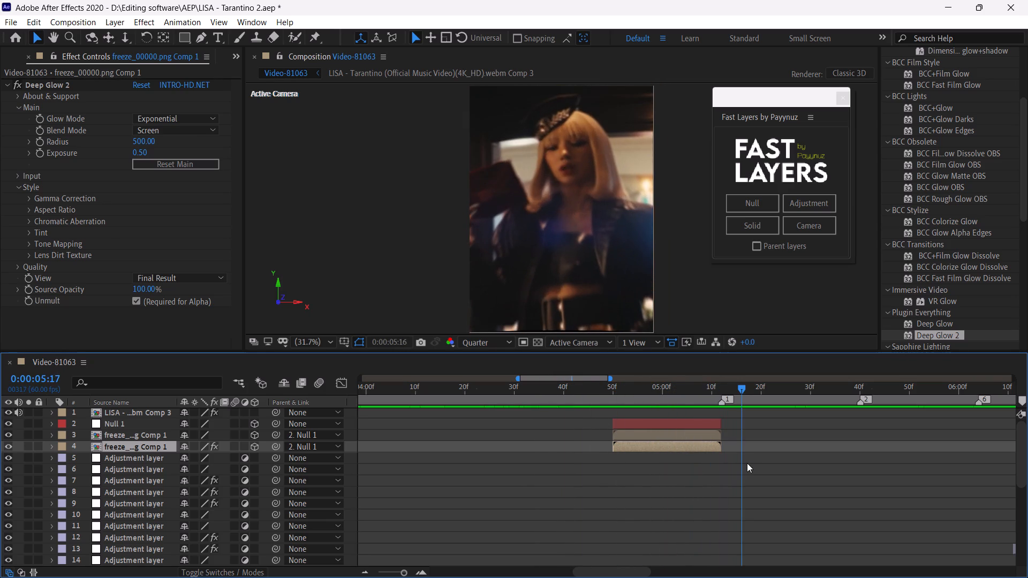
pyautogui.moveTo(747, 463); pyautogui.dragTo(752, 470)
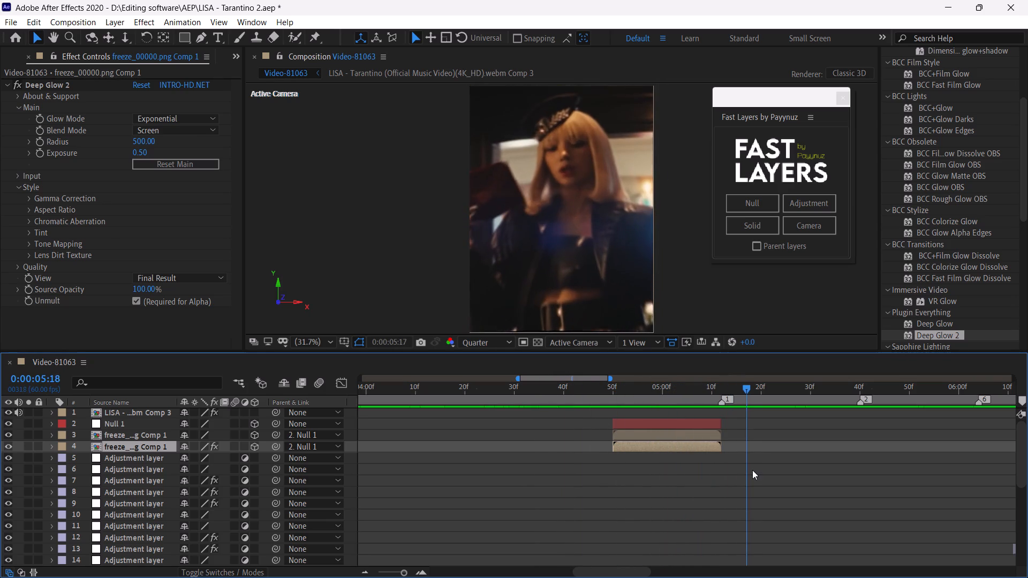
pyautogui.moveTo(752, 470); pyautogui.dragTo(719, 475)
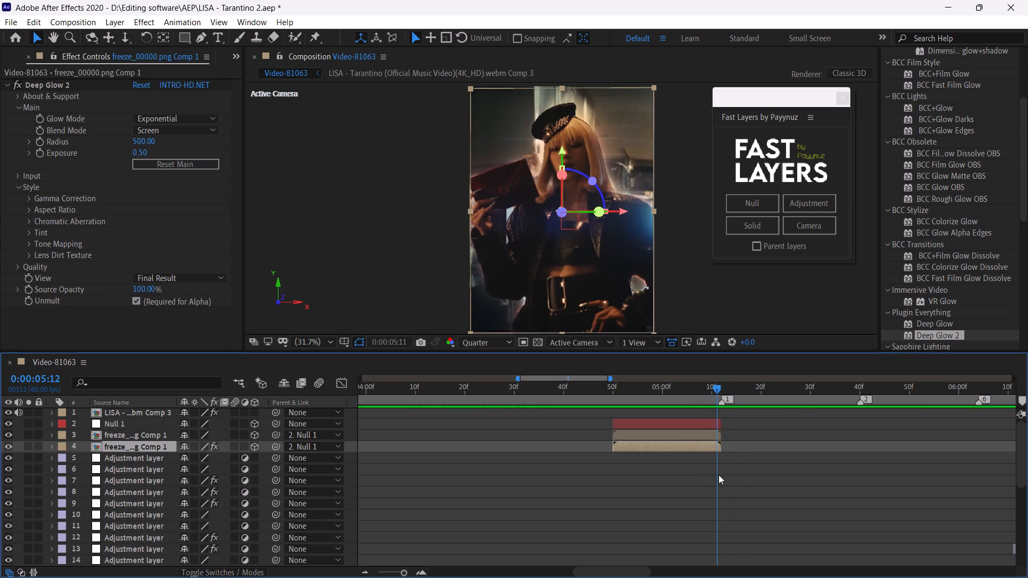
pyautogui.moveTo(719, 475); pyautogui.dragTo(693, 481)
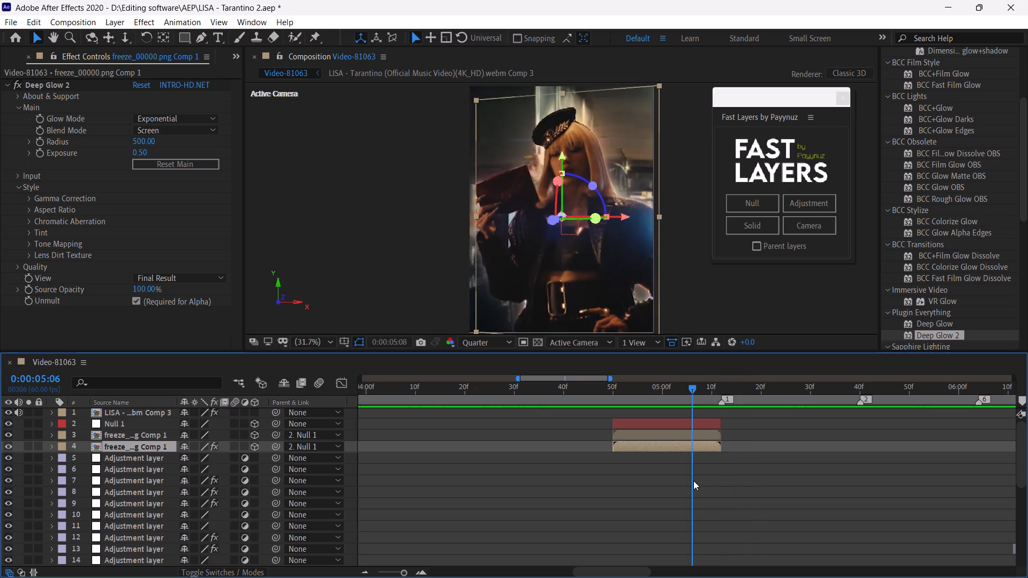
pyautogui.moveTo(693, 481); pyautogui.dragTo(724, 494)
# Apply the Ryan's Aggressive Panning v3 preset at 0:00:05:12 to the upper, effect-free adjustment layer of the pair spanning markers 1 to 2.
pyautogui.scroll(3, 736, 505)
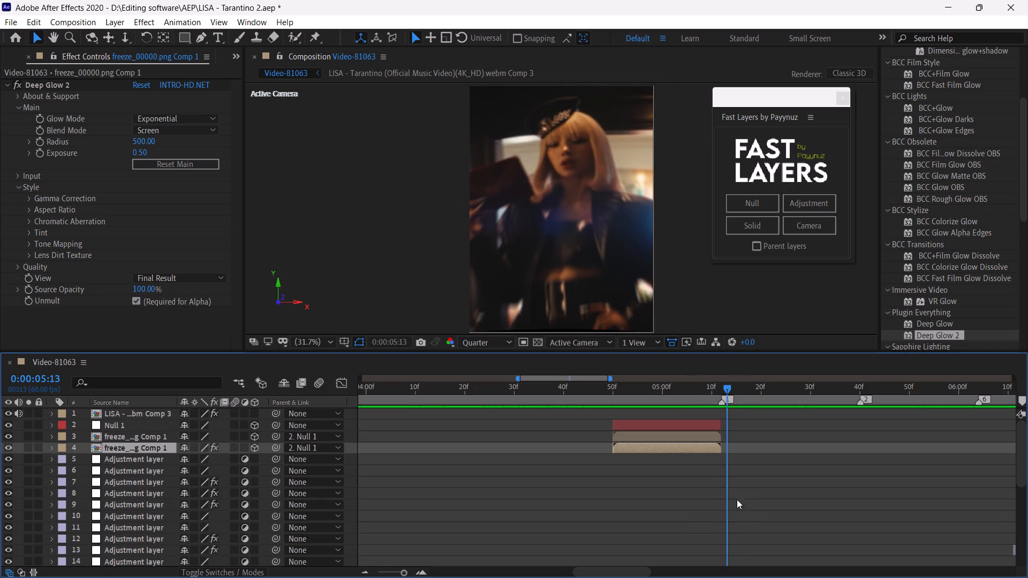
pyautogui.scroll(1, 737, 499)
pyautogui.moveTo(1021, 459); pyautogui.dragTo(1020, 527)
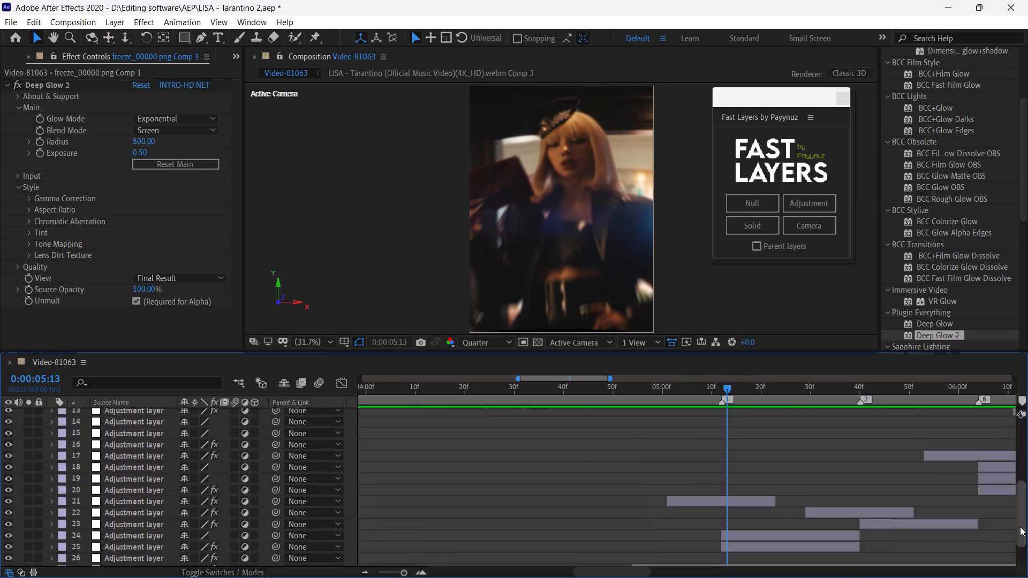
pyautogui.moveTo(1020, 527); pyautogui.dragTo(1020, 552)
pyautogui.click(740, 491)
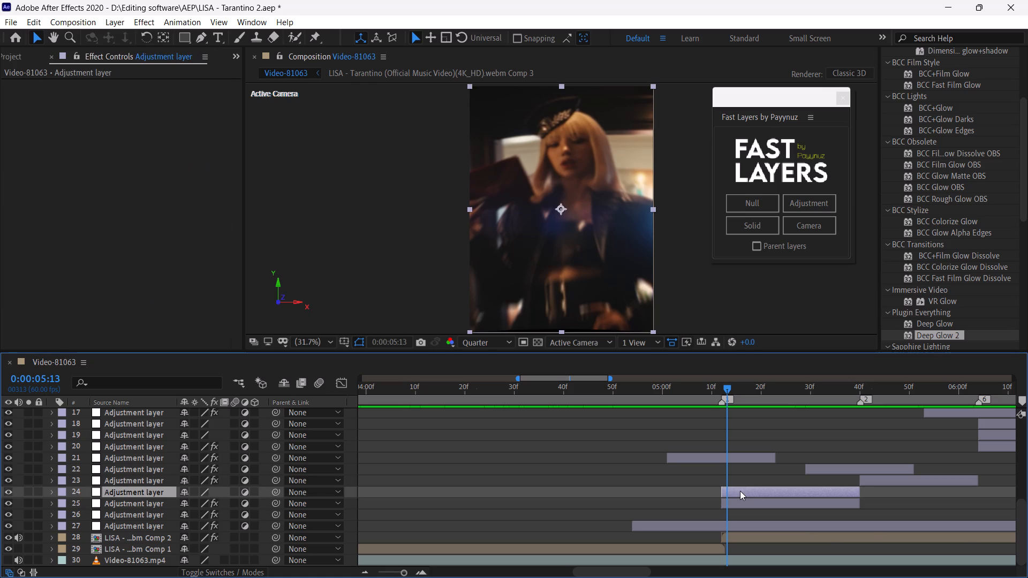
pyautogui.moveTo(728, 385); pyautogui.dragTo(721, 385)
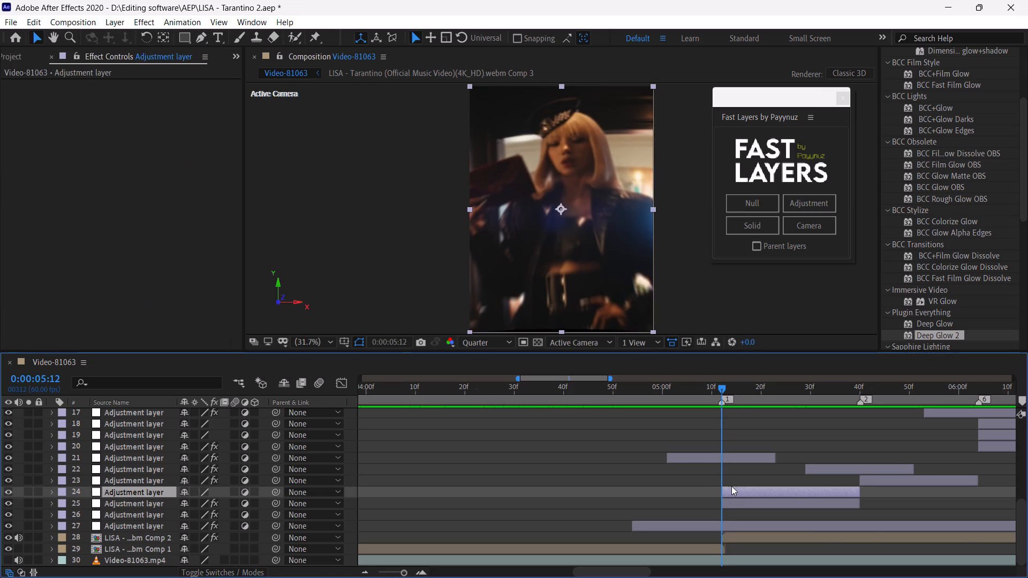
pyautogui.click(740, 511)
pyautogui.click(743, 504)
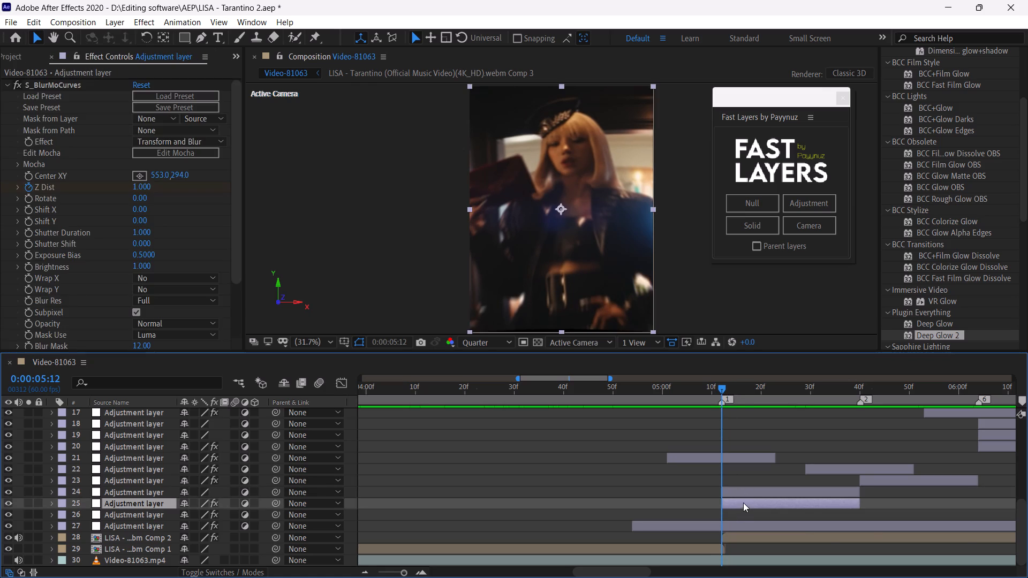
pyautogui.click(746, 492)
pyautogui.click(183, 22)
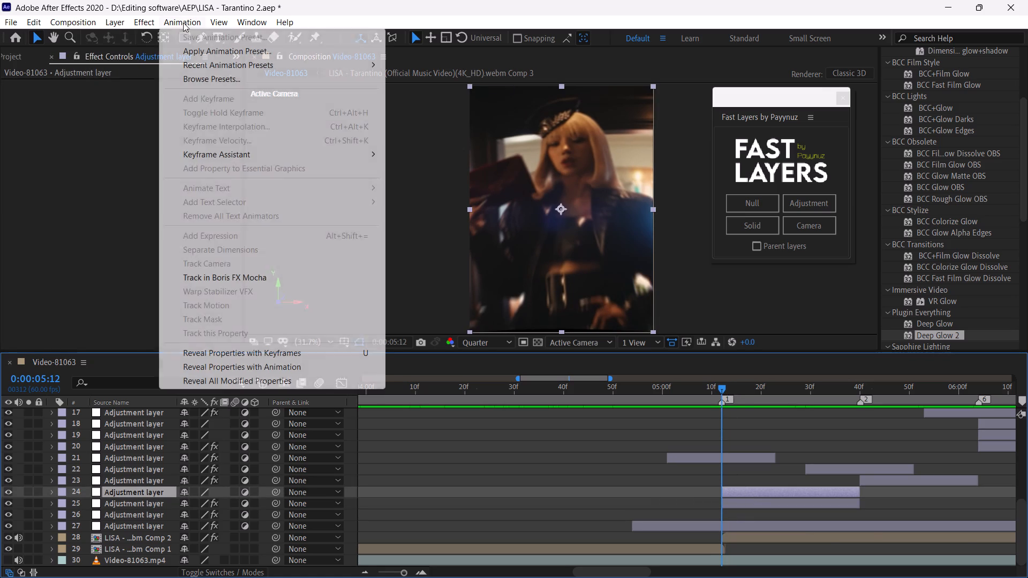
pyautogui.click(200, 52)
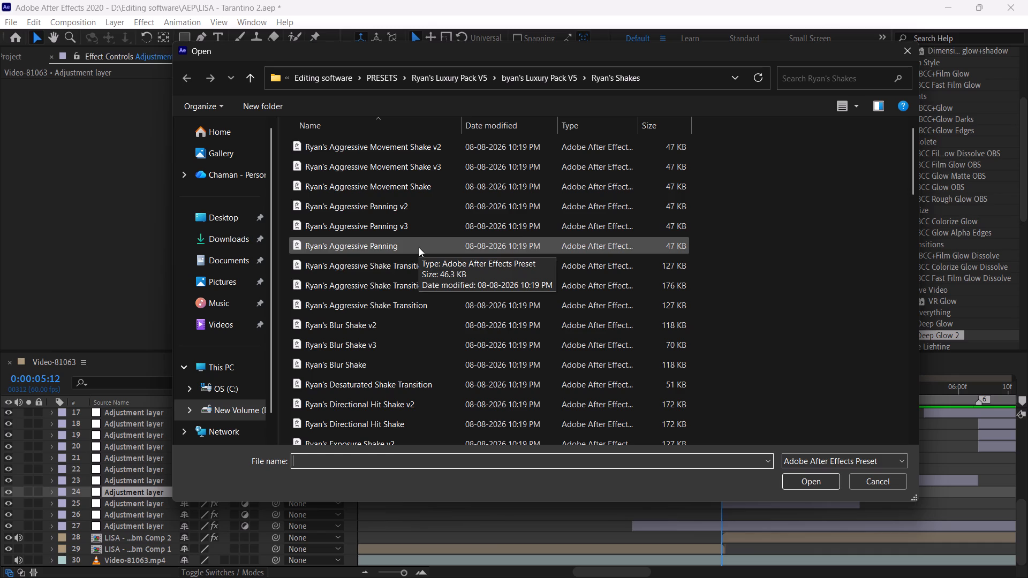
pyautogui.click(420, 225)
pyautogui.click(813, 484)
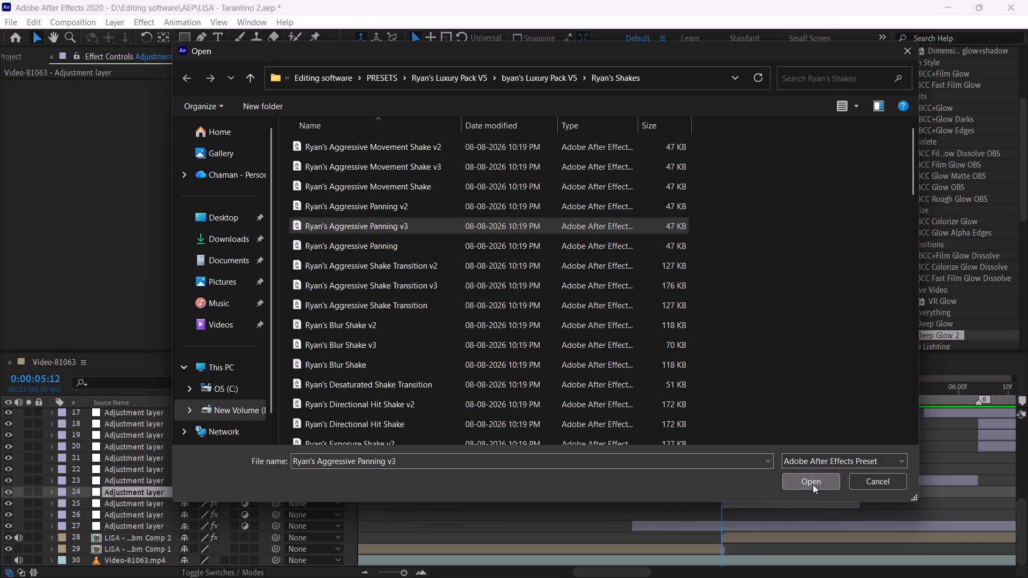
# Play the edit from marker 1 at 0:00:05:12 to review the panning shake.
pyautogui.press('space')
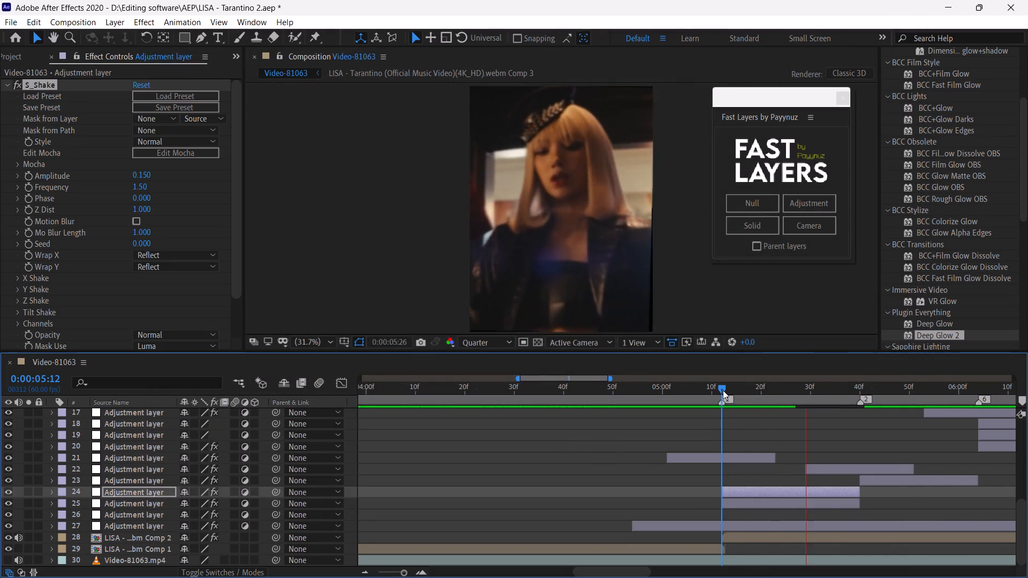
pyautogui.click(723, 390)
pyautogui.press('space')
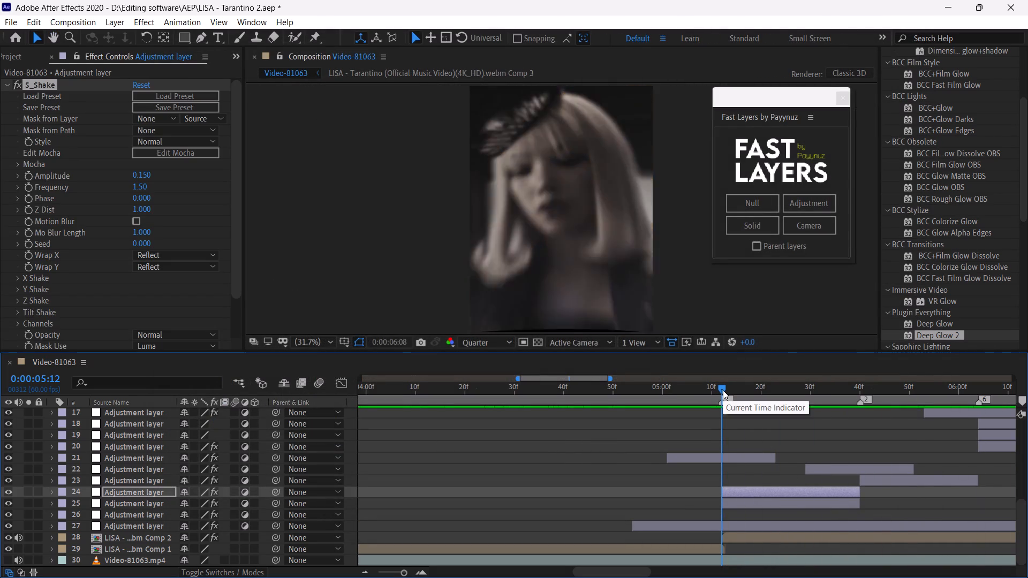
# Undo the Ryan's Aggressive Panning v3 preset on the upper adjustment layer spanning markers 1 to 2.
pyautogui.click(723, 390)
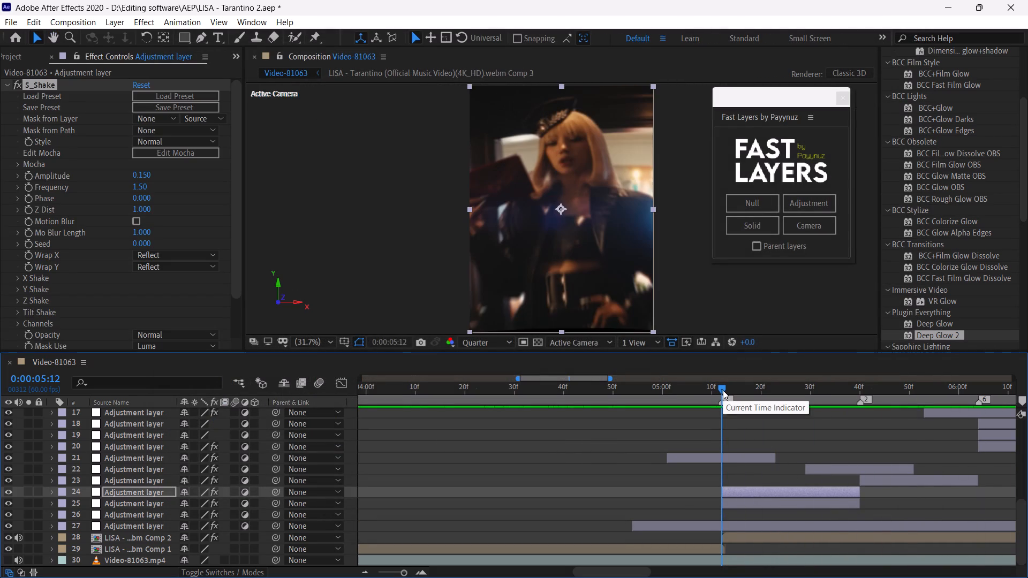
pyautogui.hotkey('ctrl', 'z')
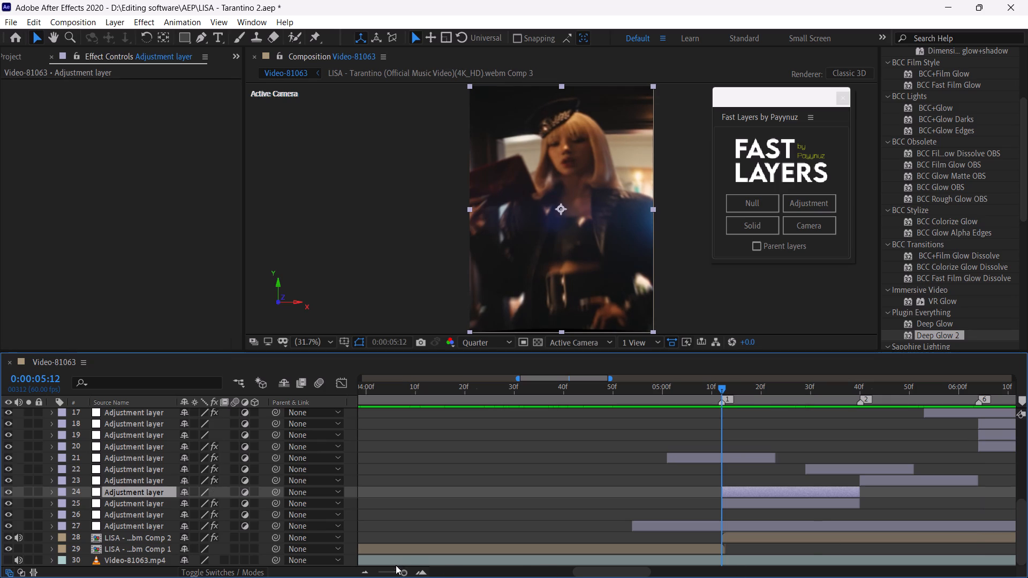
# Add an adjustment layer over the LISA Comp 2 clip and apply the Ryan's Aggressive Panning v3 preset to it.
pyautogui.click(398, 571)
pyautogui.moveTo(398, 571); pyautogui.dragTo(378, 571)
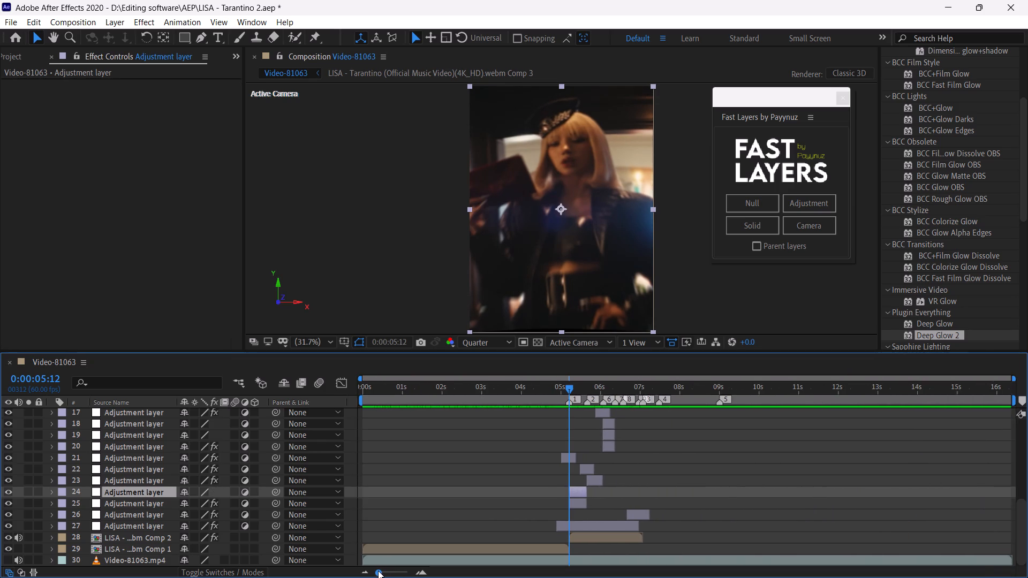
pyautogui.moveTo(378, 571); pyautogui.dragTo(394, 577)
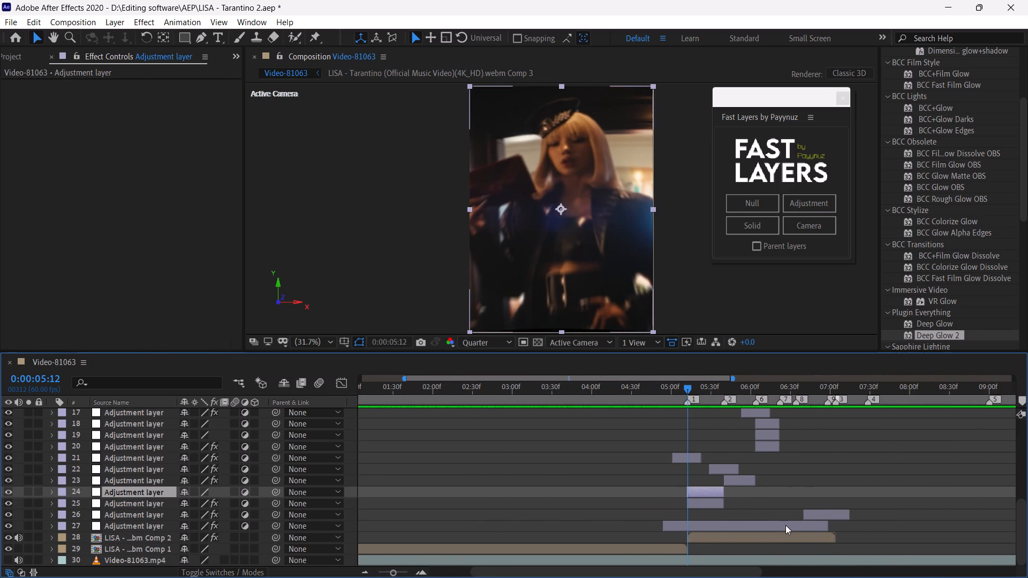
pyautogui.click(785, 525)
pyautogui.write('uu')
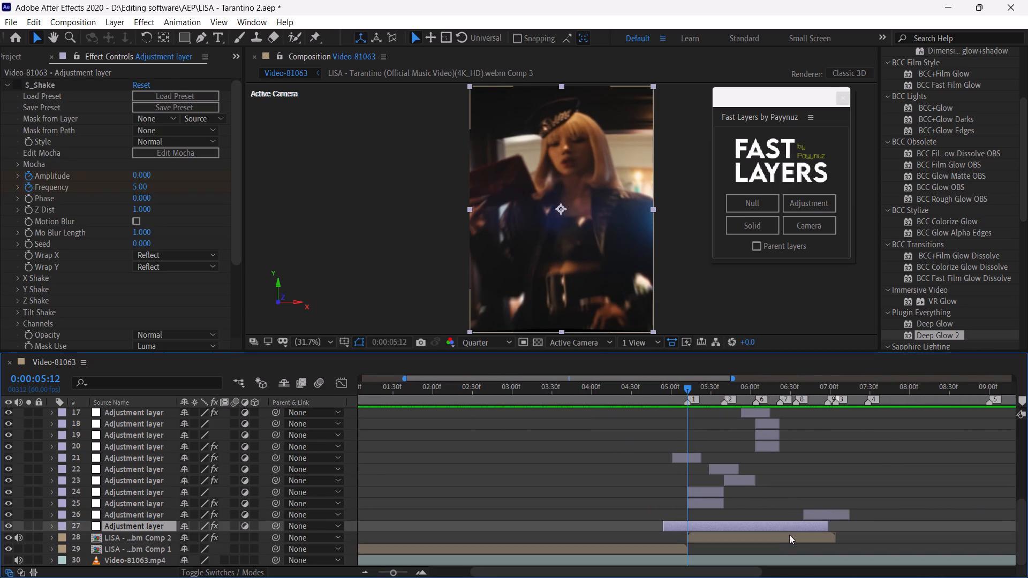
pyautogui.click(790, 536)
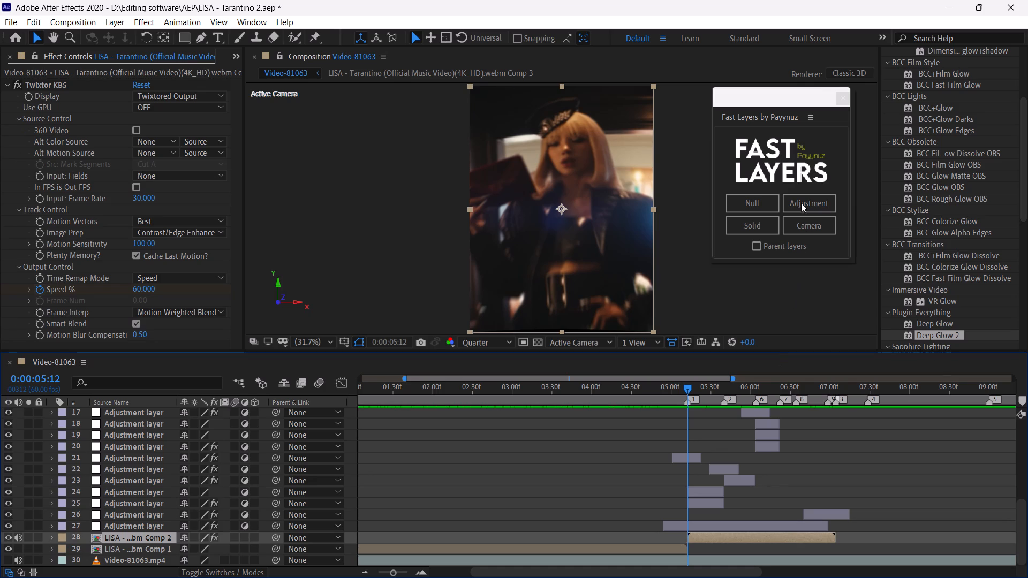
pyautogui.click(801, 203)
pyautogui.click(717, 536)
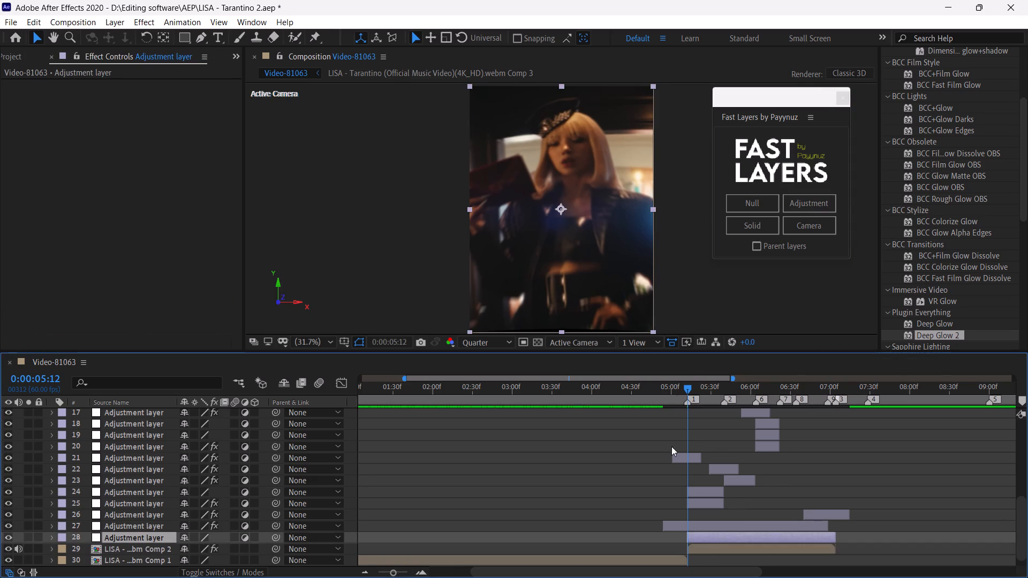
pyautogui.click(181, 20)
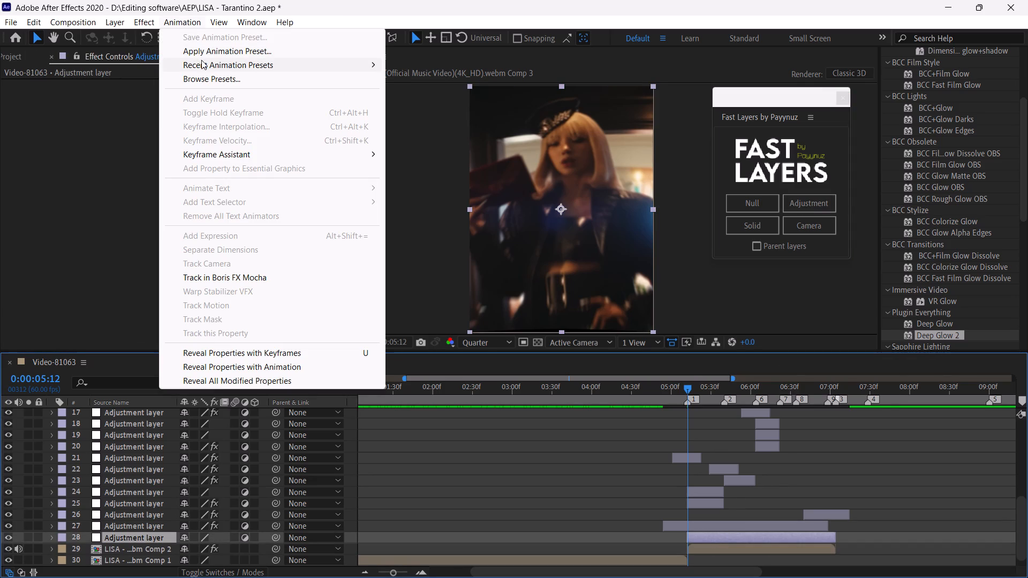
pyautogui.click(201, 60)
pyautogui.click(494, 63)
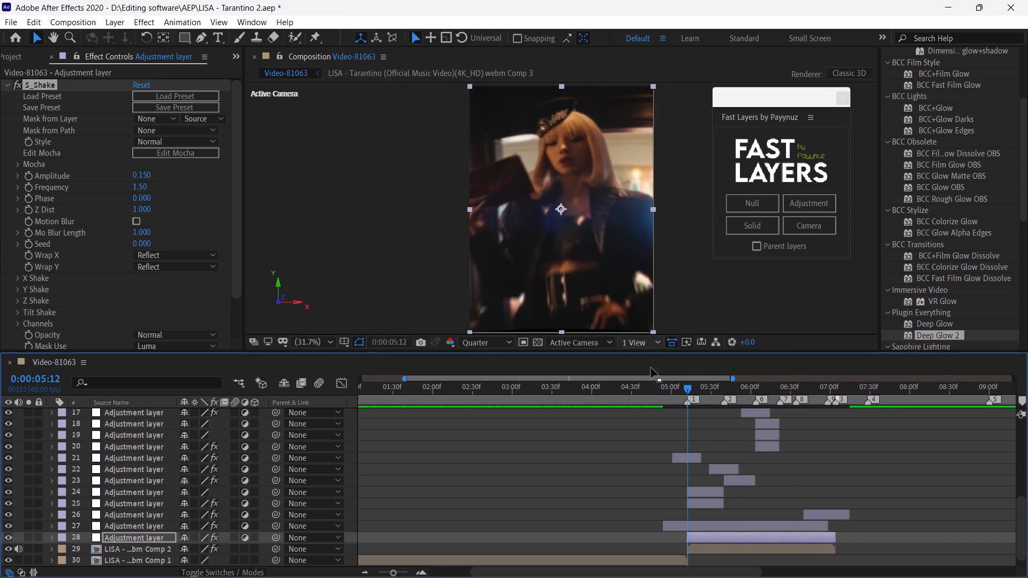
# Add an adjustment layer over the LISA Comp 1 clip and apply the Ryan's Aggressive Panning v3 preset to it.
pyautogui.click(501, 561)
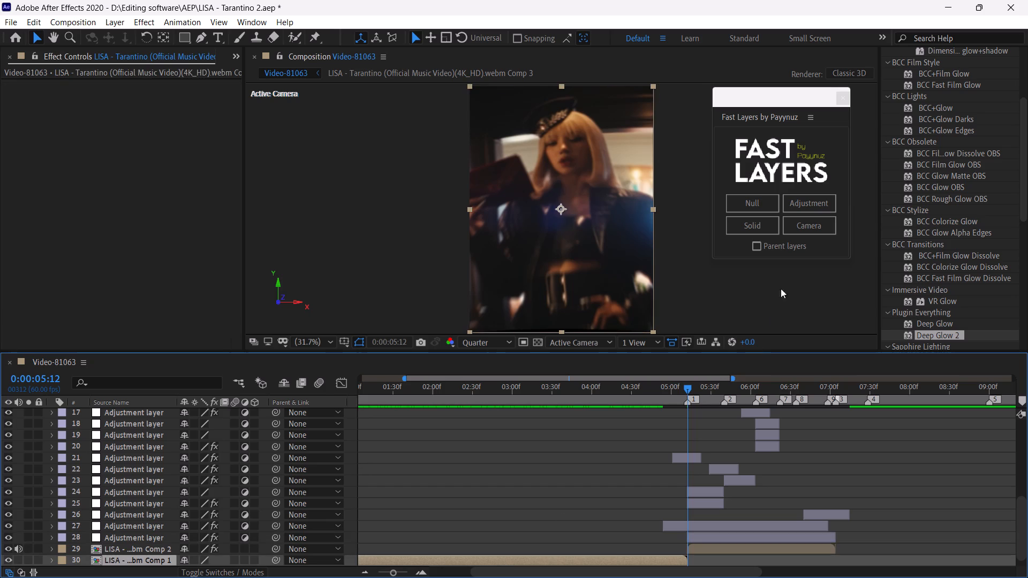
pyautogui.click(806, 202)
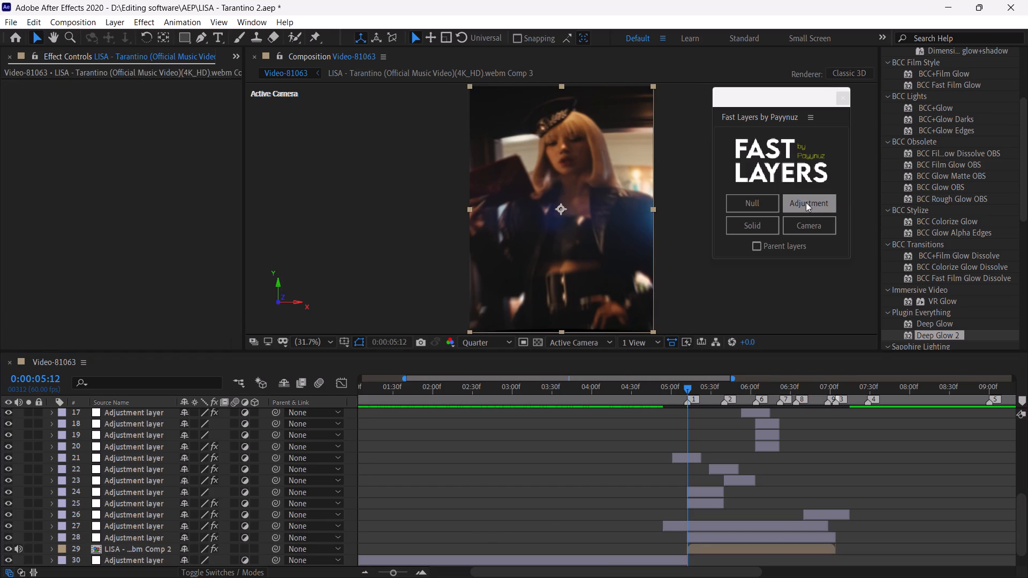
pyautogui.click(603, 561)
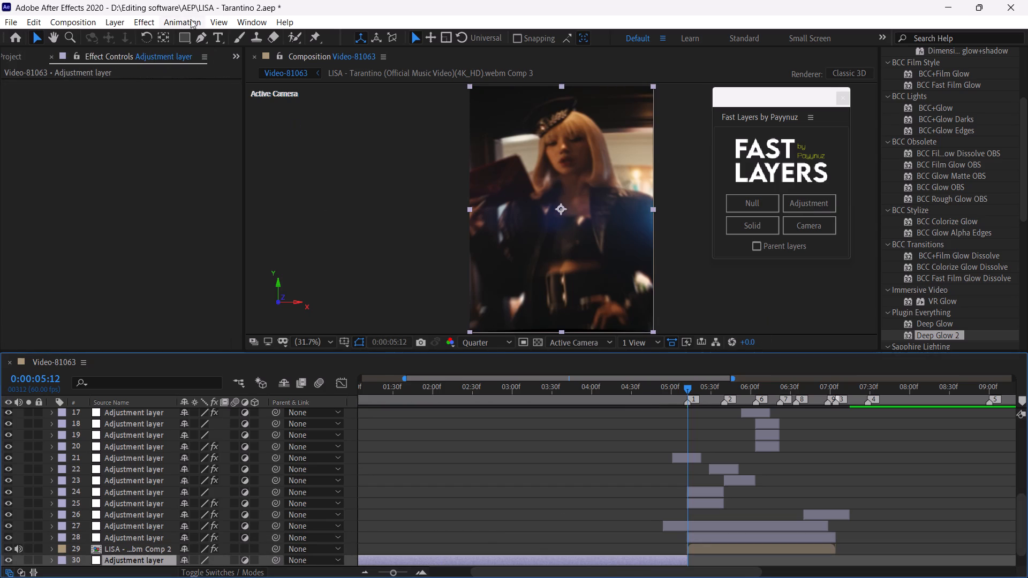
pyautogui.click(188, 20)
pyautogui.click(218, 65)
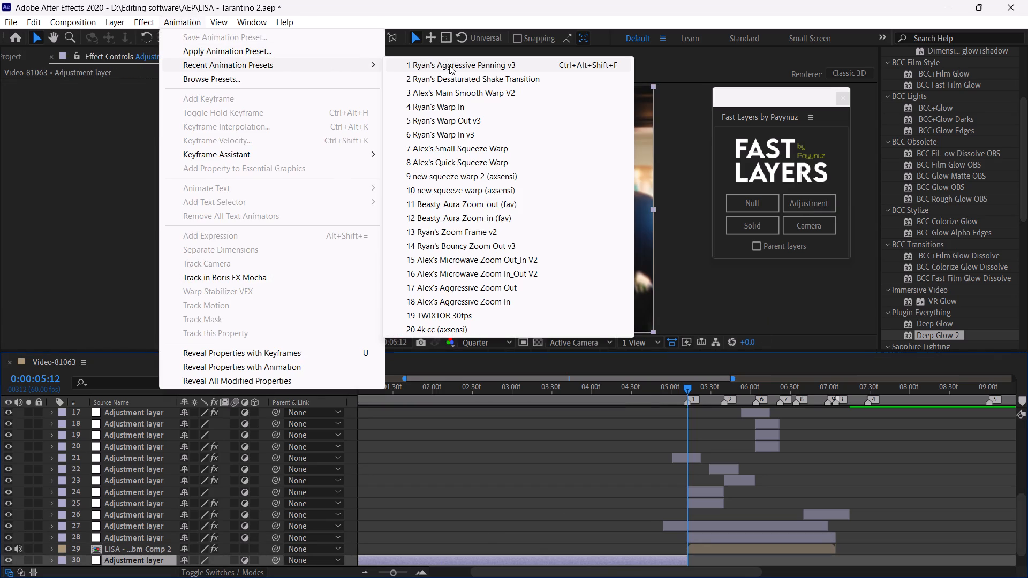
pyautogui.click(450, 65)
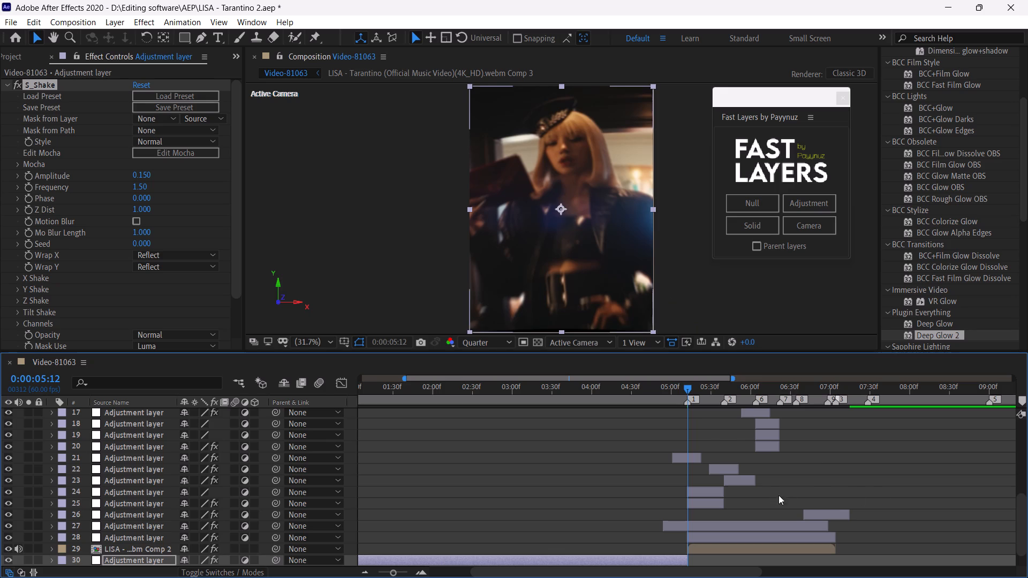
# Play the edit from several points between 0:00:02:50 and 0:00:05:00 to review the panning across the cut at marker 1.
pyautogui.scroll(-1, 736, 480)
pyautogui.click(499, 387)
pyautogui.press('space')
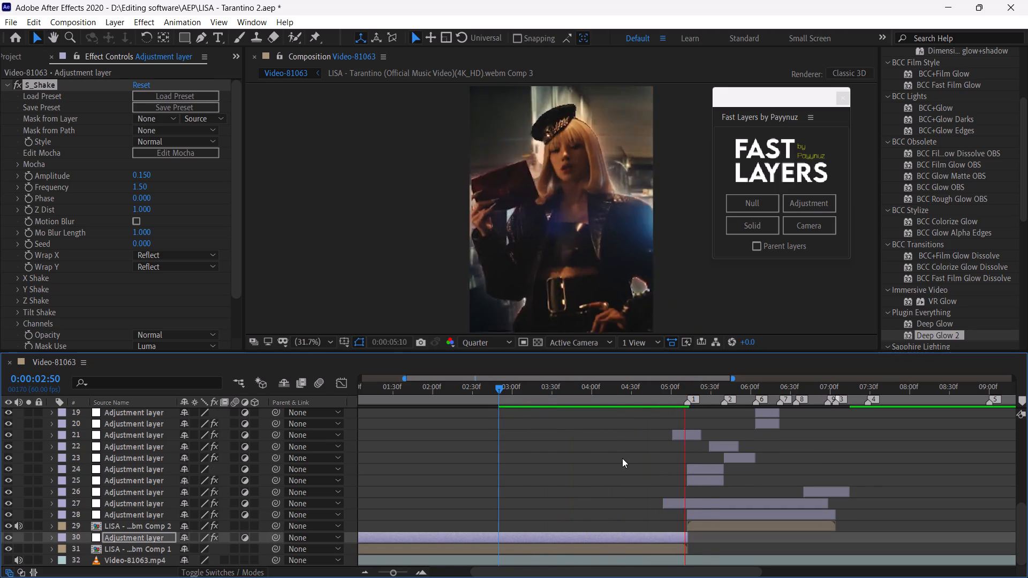
pyautogui.click(628, 391)
pyautogui.press('space')
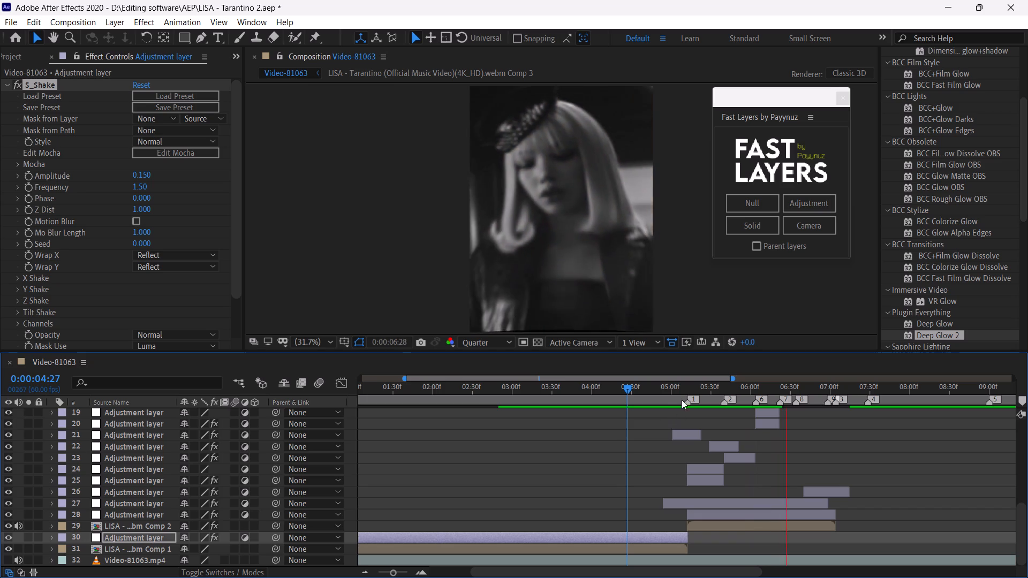
pyautogui.click(669, 390)
pyautogui.press('space')
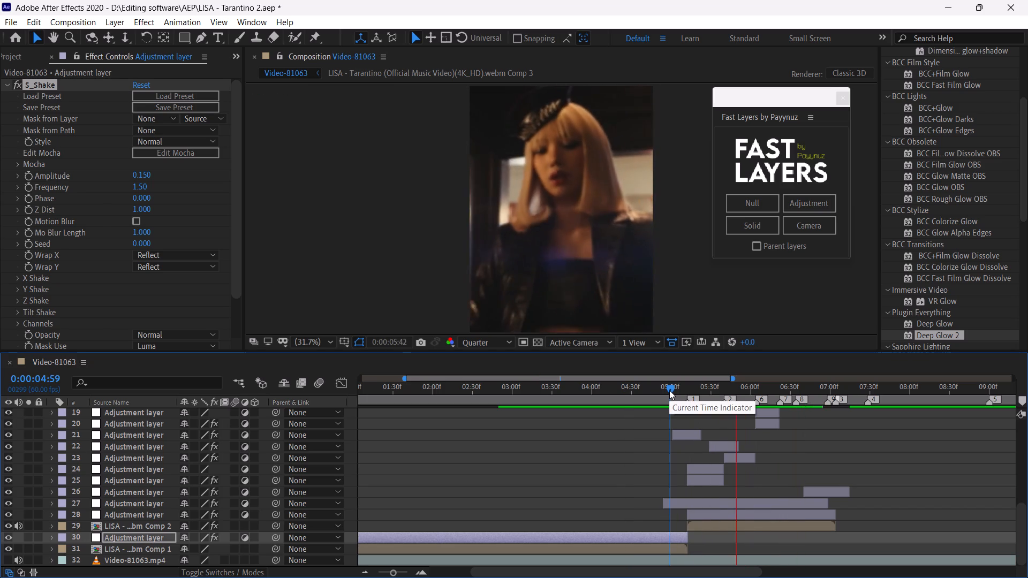
pyautogui.click(669, 390)
pyautogui.press('space')
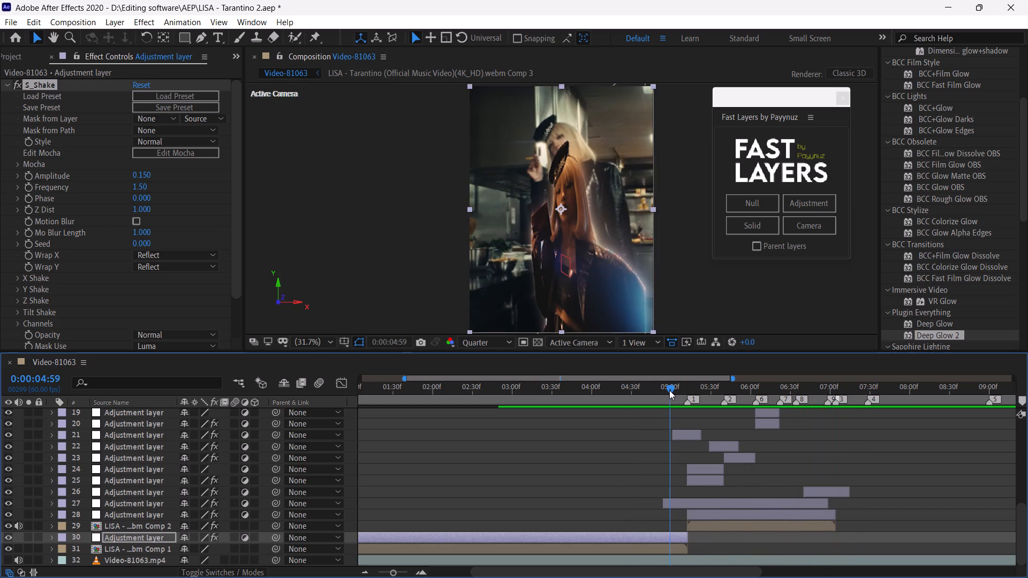
pyautogui.press('space')
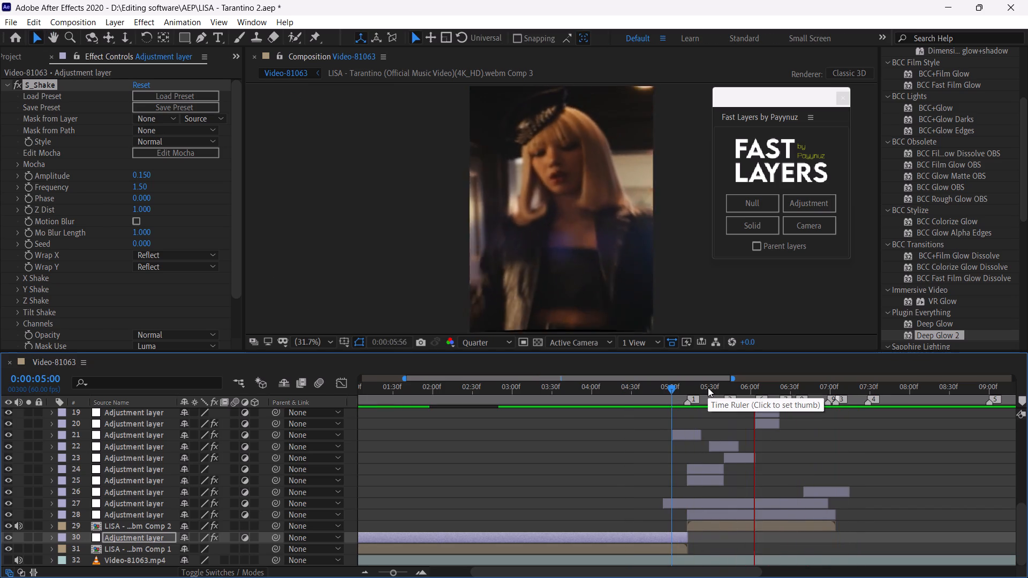
# Save the project and apply the Ryan's Exposure Shake preset at 0:00:05:12 to the effect-free adjustment layer spanning markers 1 to 2.
pyautogui.moveTo(679, 380); pyautogui.dragTo(684, 395)
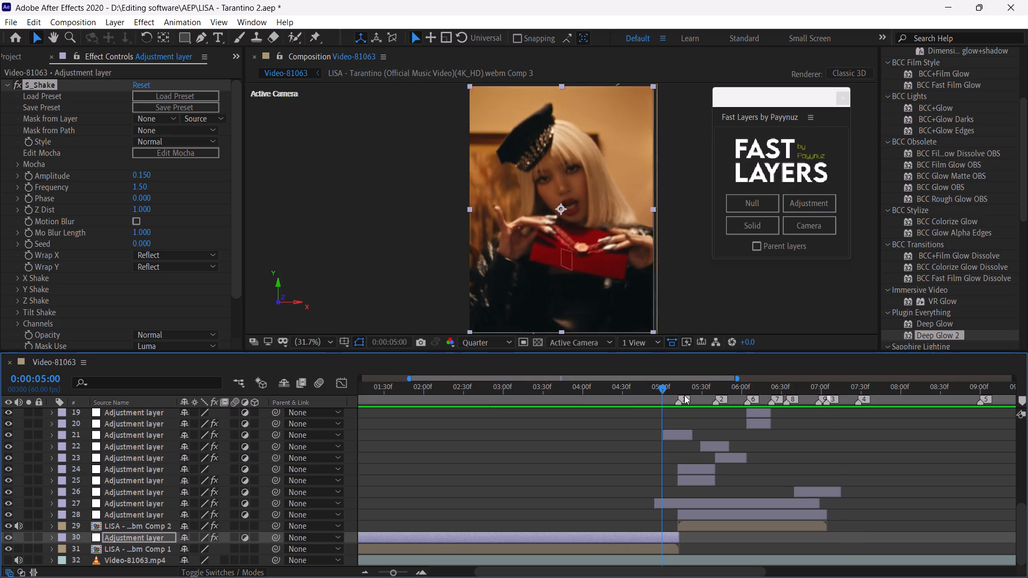
pyautogui.moveTo(666, 390); pyautogui.dragTo(680, 413)
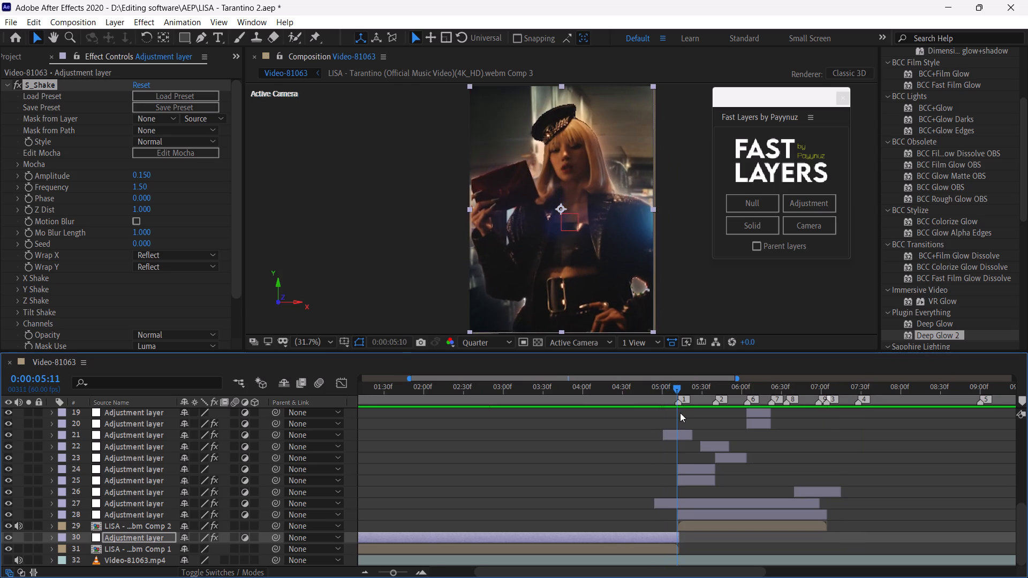
pyautogui.moveTo(680, 413); pyautogui.dragTo(681, 414)
pyautogui.moveTo(394, 571); pyautogui.dragTo(405, 577)
pyautogui.click(718, 472)
pyautogui.click(719, 469)
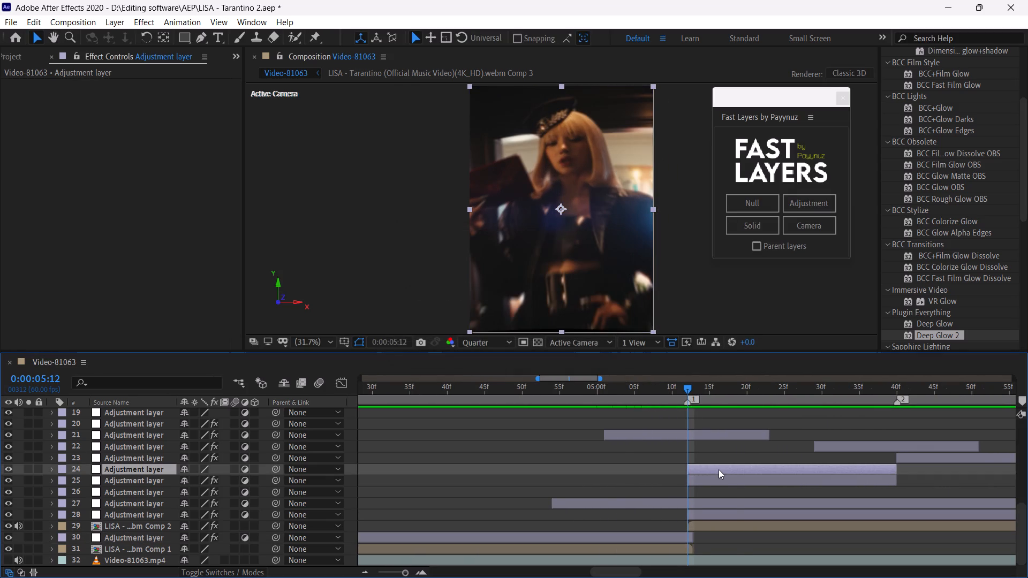
pyautogui.hotkey('ctrl', 's')
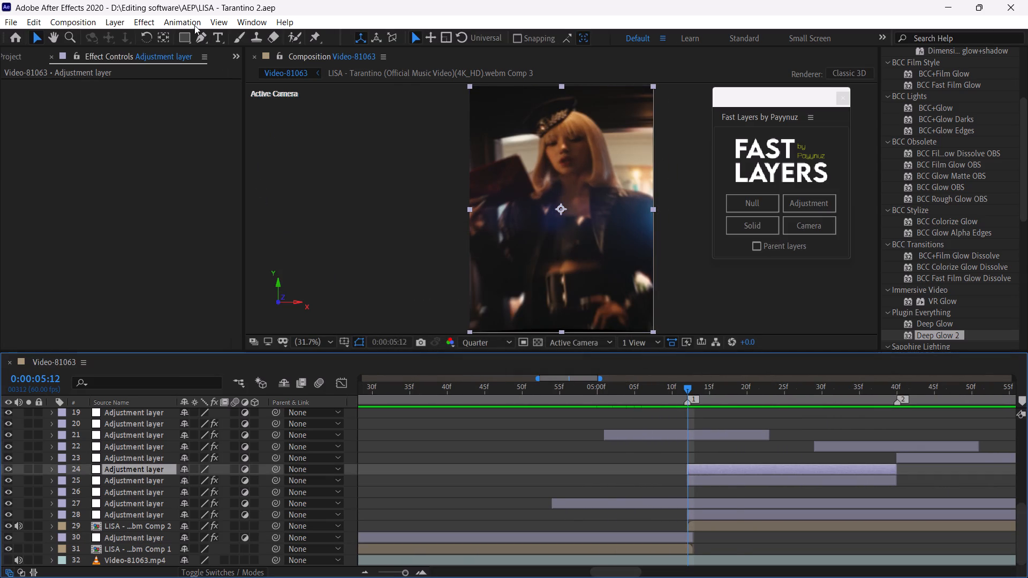
pyautogui.click(192, 24)
pyautogui.click(207, 55)
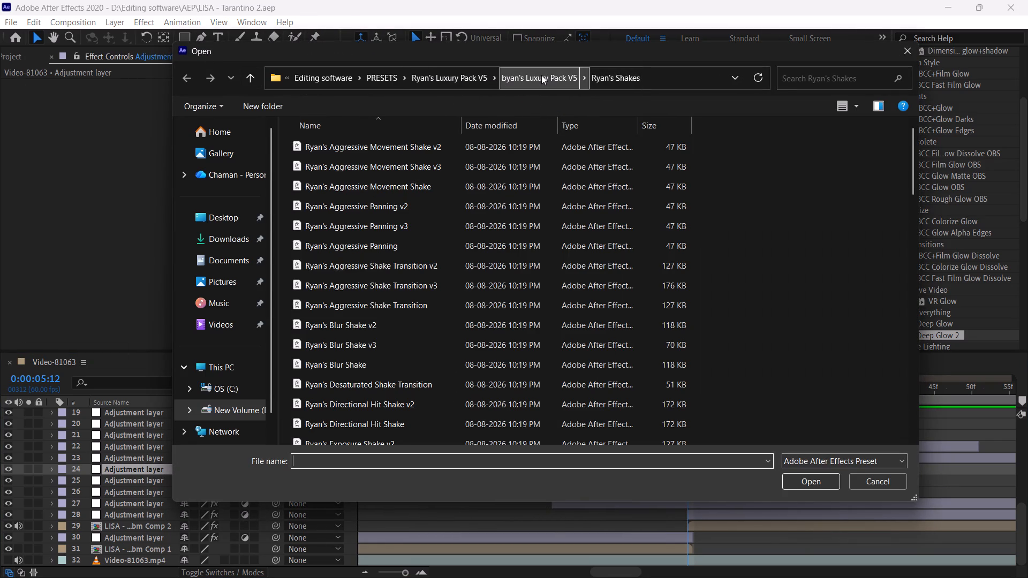
pyautogui.scroll(-1, 392, 315)
pyautogui.scroll(2, 398, 318)
pyautogui.scroll(-1, 405, 324)
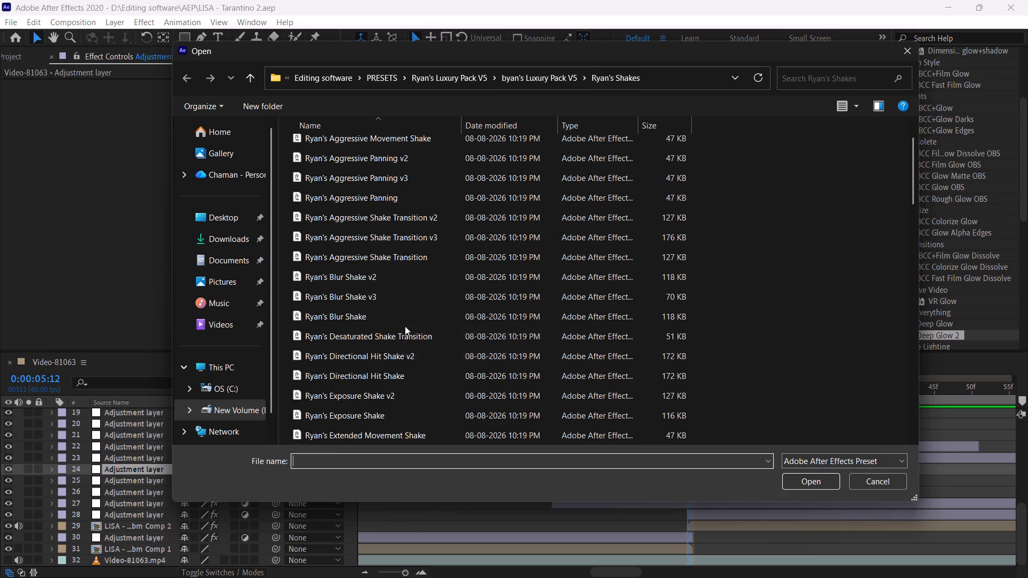
pyautogui.scroll(-1, 409, 325)
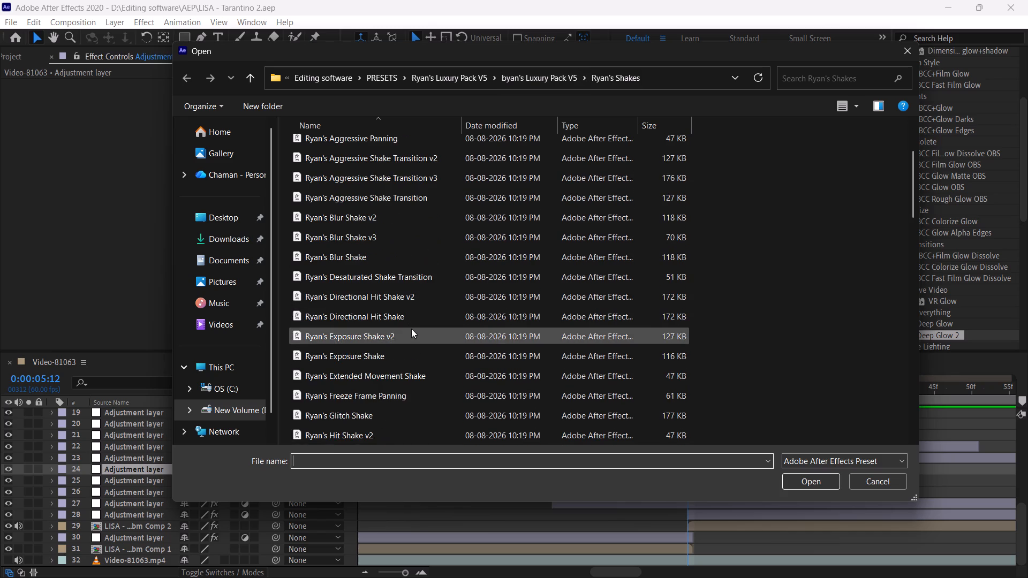
pyautogui.scroll(-1, 411, 329)
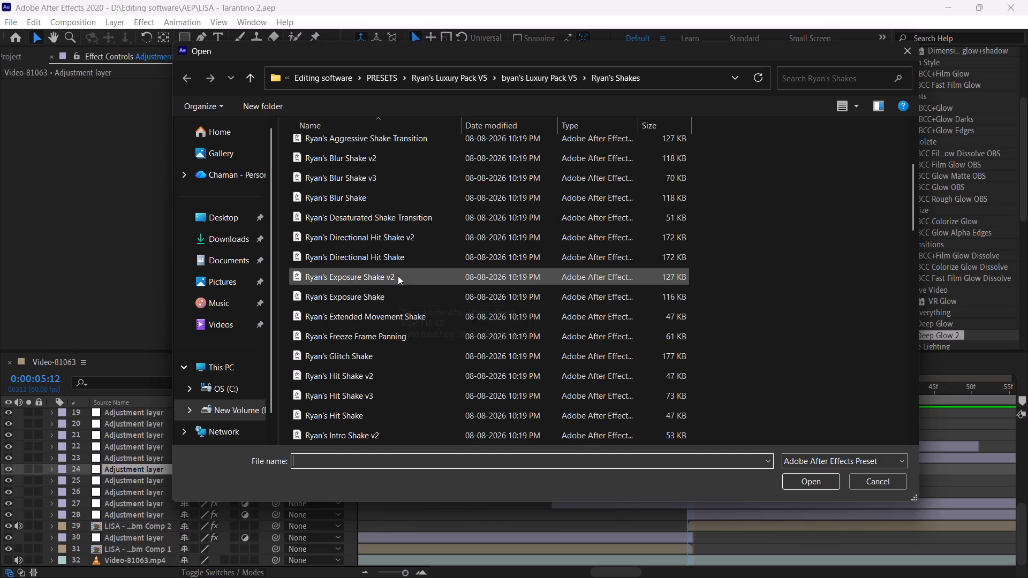
pyautogui.click(398, 295)
pyautogui.click(808, 486)
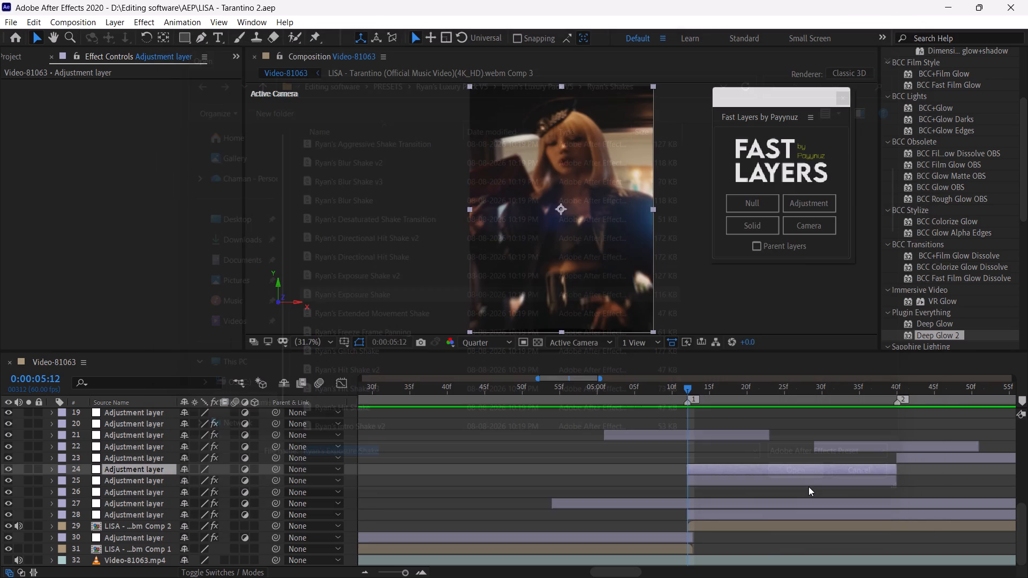
# Reveal the exposure shake layer's keyframes and extend its end to the last keyframes, just past marker 6.
pyautogui.press('u')
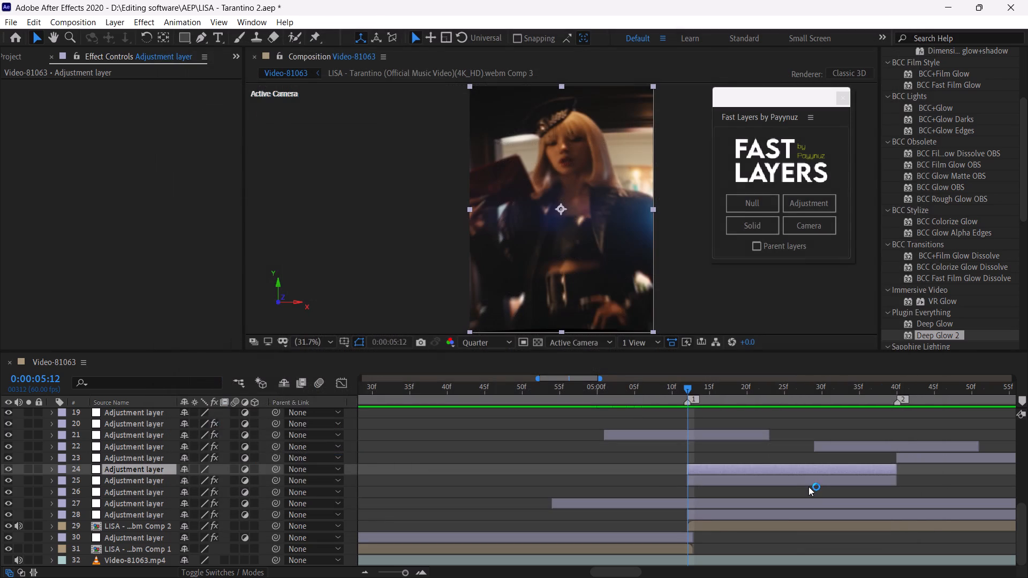
pyautogui.moveTo(809, 470); pyautogui.dragTo(800, 469)
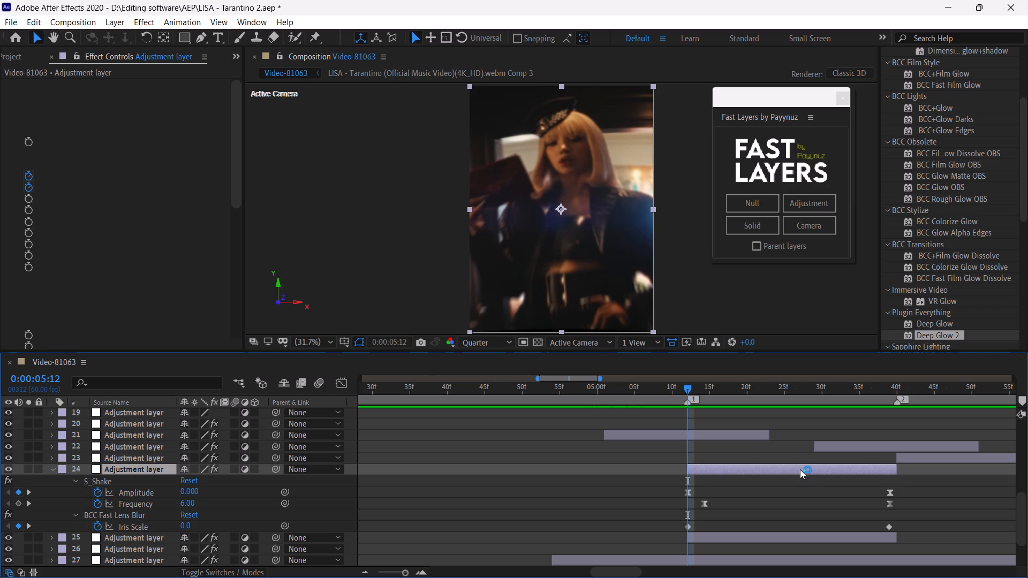
pyautogui.moveTo(800, 469); pyautogui.dragTo(768, 471)
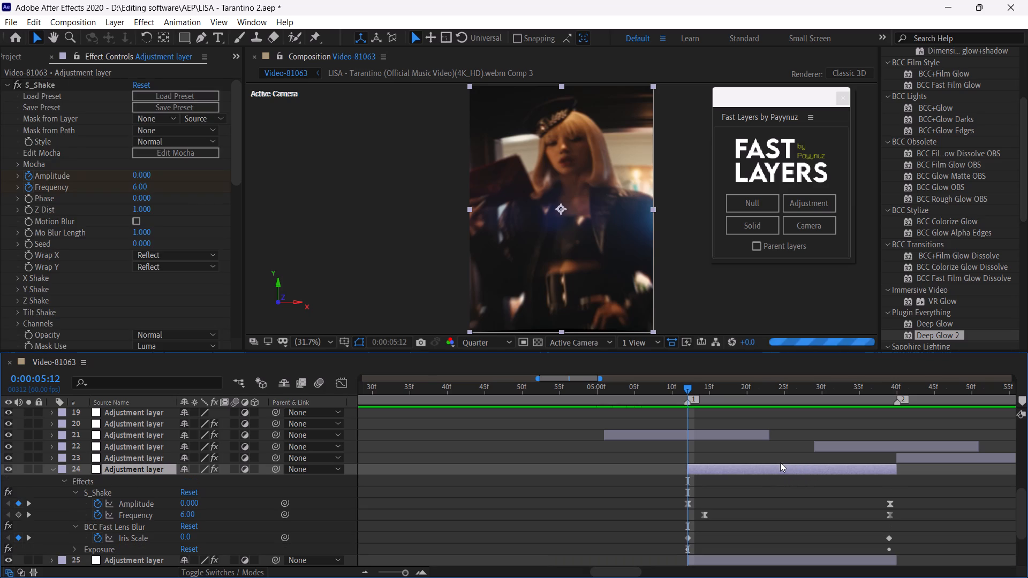
pyautogui.click(398, 568)
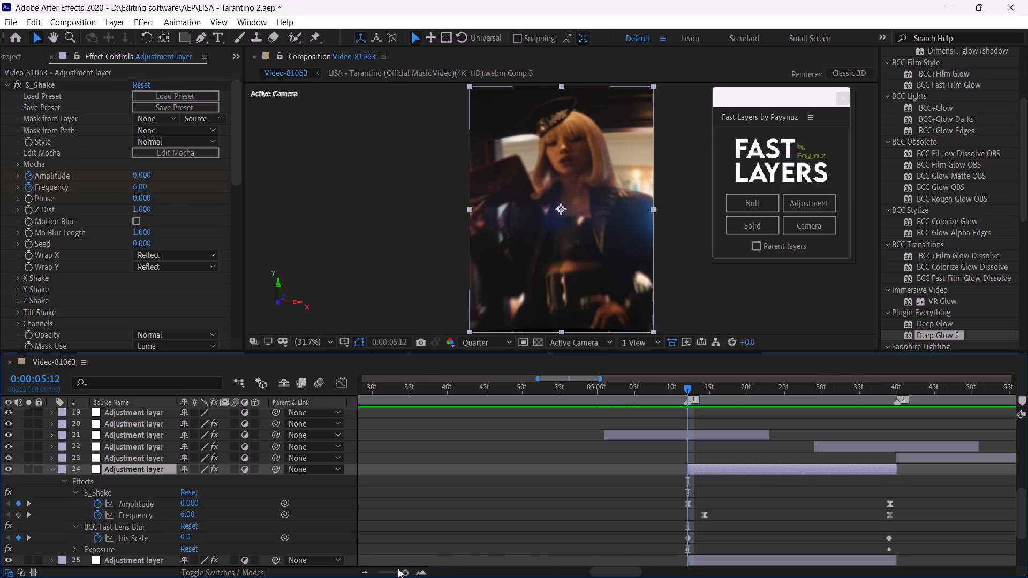
pyautogui.click(397, 571)
pyautogui.moveTo(397, 571); pyautogui.dragTo(404, 575)
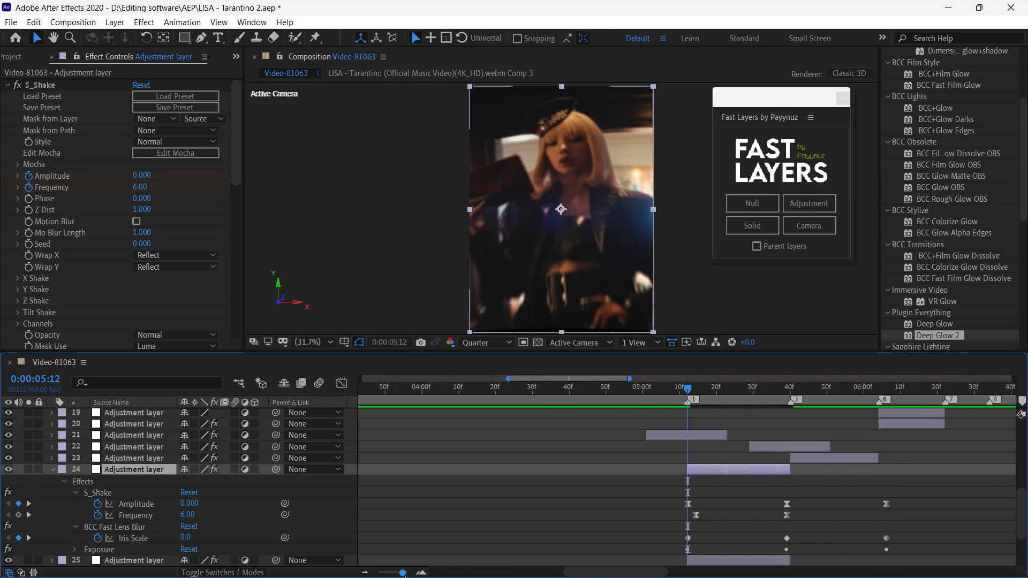
pyautogui.moveTo(404, 575); pyautogui.dragTo(402, 575)
pyautogui.moveTo(780, 467); pyautogui.dragTo(836, 472)
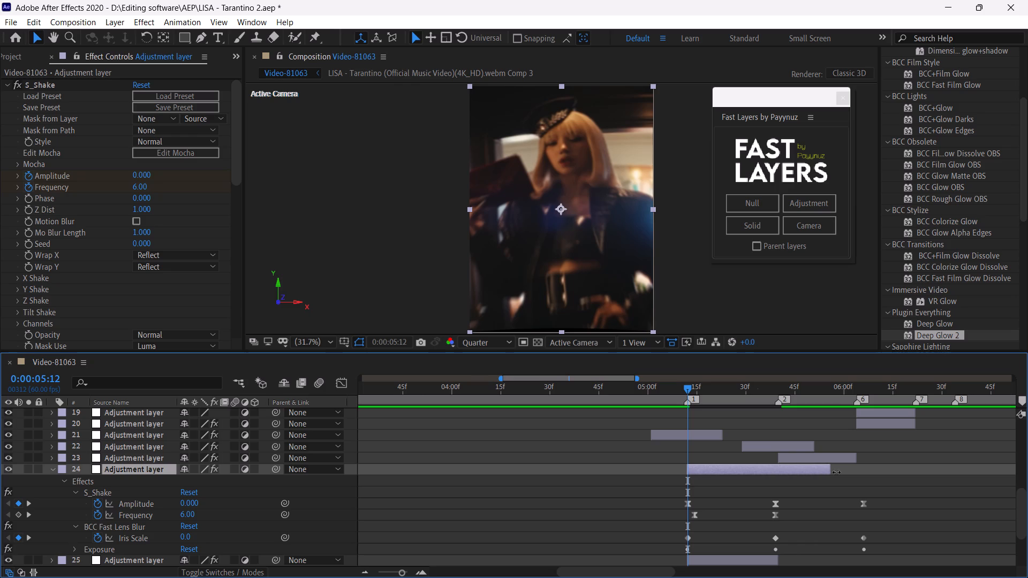
pyautogui.moveTo(836, 472); pyautogui.dragTo(866, 482)
# Shift the exposure shake layer earlier so its middle keyframes sit on marker 1 at 0:00:05:12.
pyautogui.moveTo(825, 466); pyautogui.dragTo(764, 475)
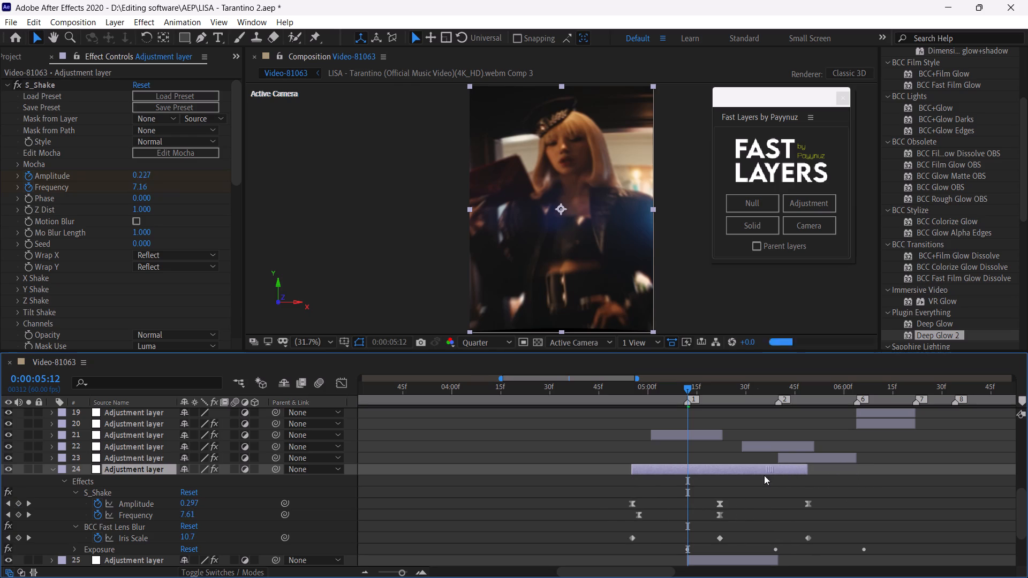
pyautogui.moveTo(764, 475); pyautogui.dragTo(735, 477)
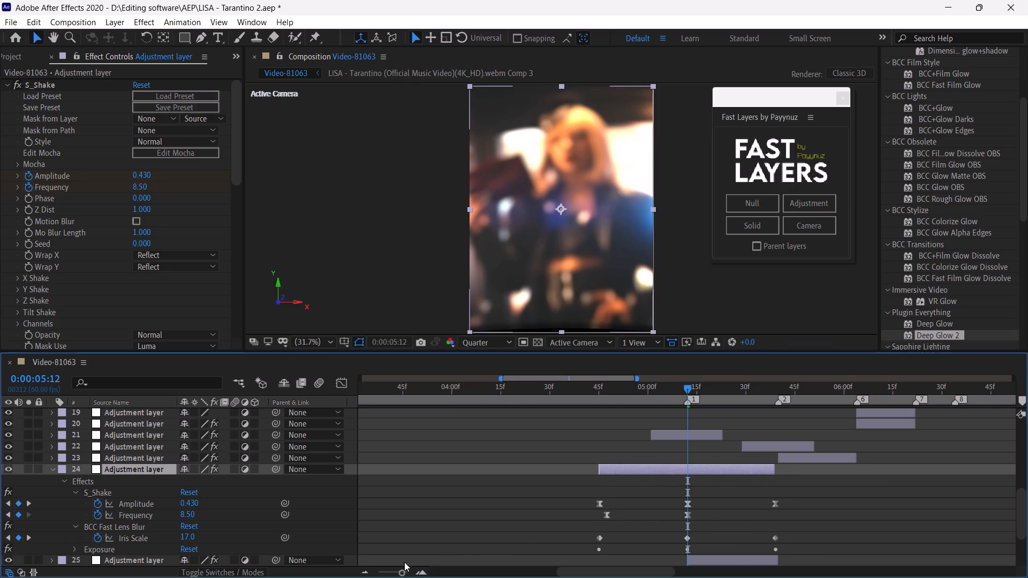
# Compress all the shake layer's keyframes together and shift the layer so they span about 0:00:04:56 to 0:00:05:28, centred on marker 1.
pyautogui.click(394, 571)
pyautogui.click(394, 571)
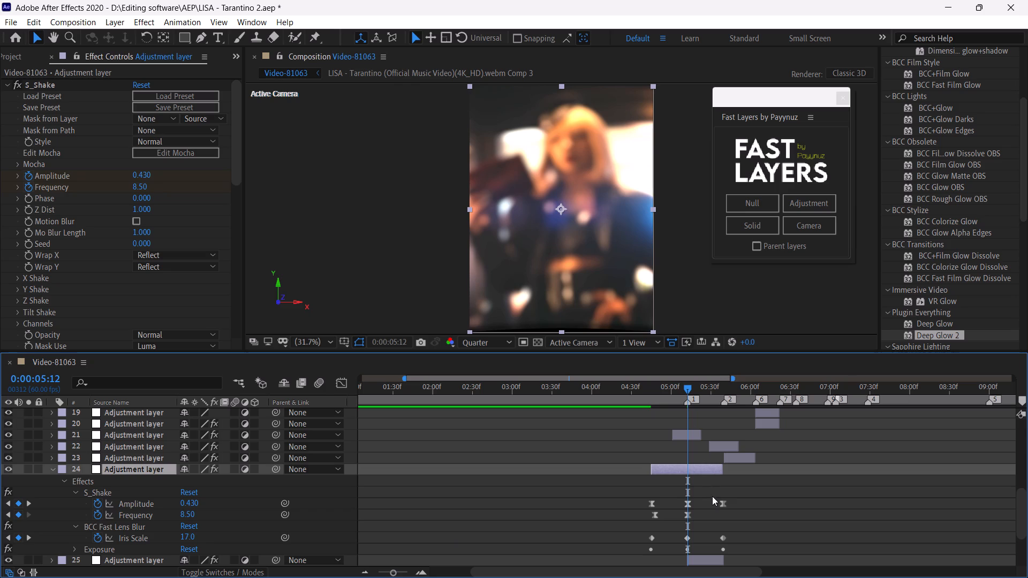
pyautogui.press('u')
pyautogui.press('u')
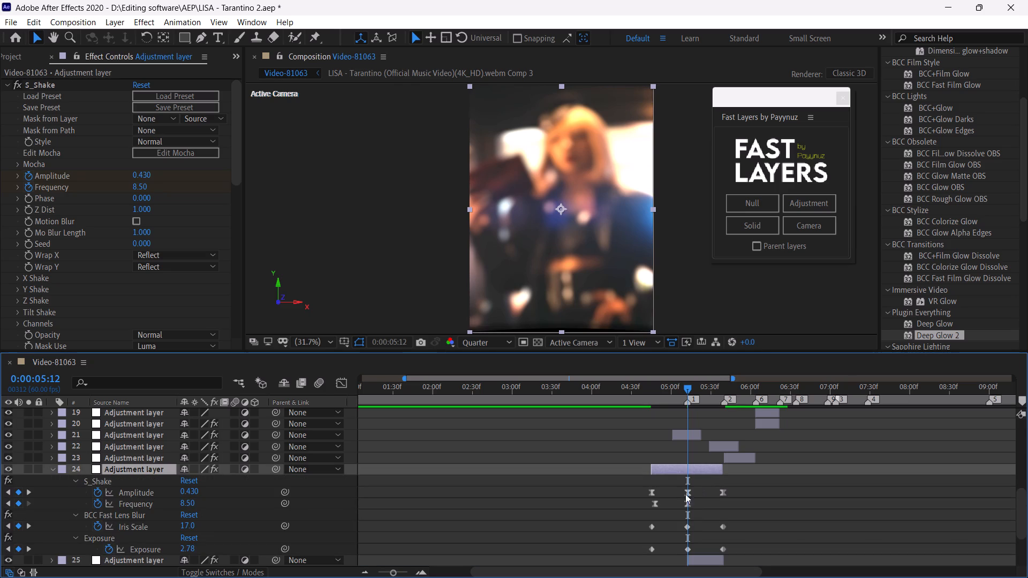
pyautogui.moveTo(641, 488); pyautogui.dragTo(740, 552)
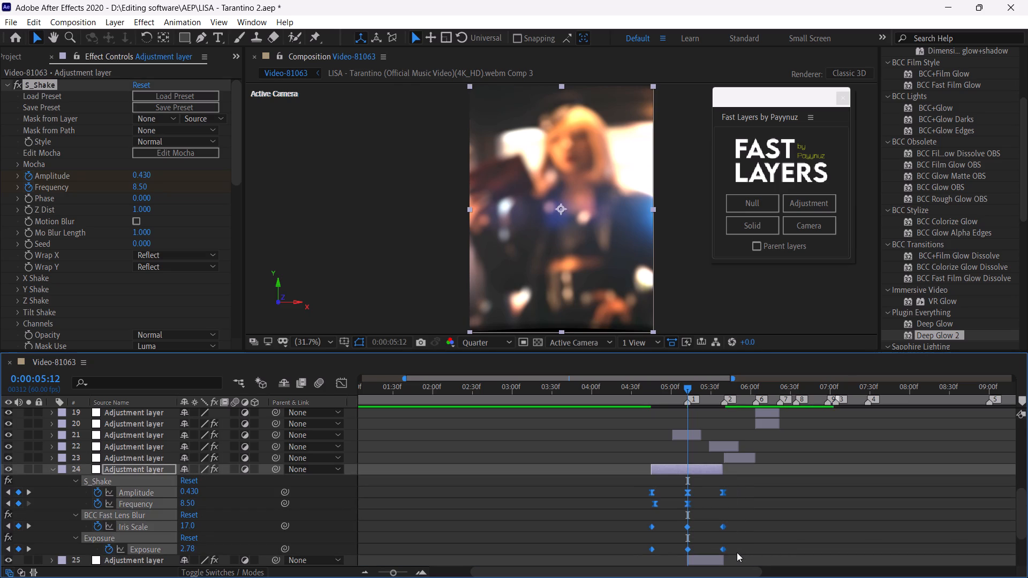
pyautogui.keyDown('alt'); pyautogui.moveTo(723, 548); pyautogui.dragTo(694, 547); pyautogui.keyUp('alt')
pyautogui.moveTo(687, 467); pyautogui.dragTo(701, 474)
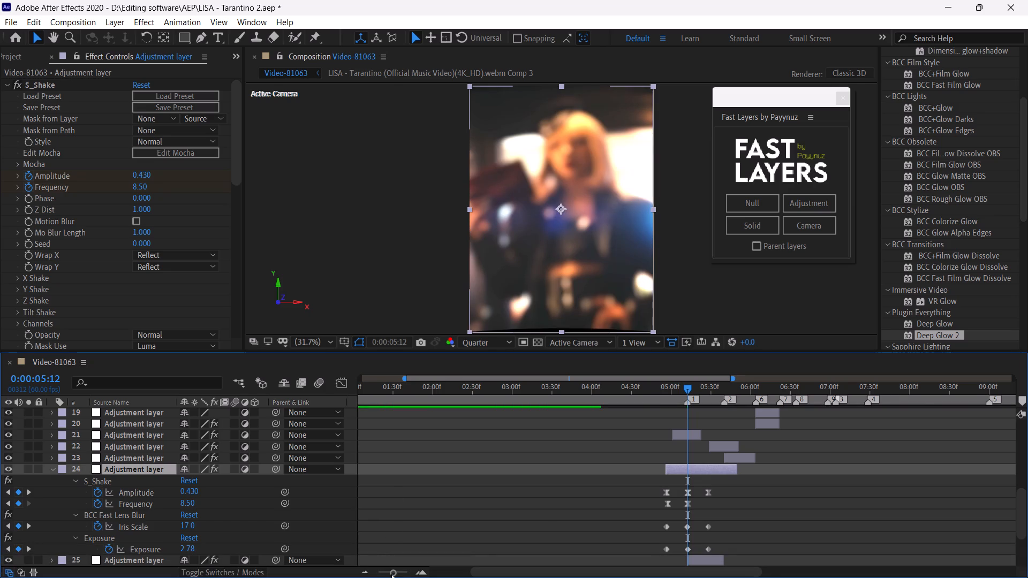
# Set the shake layer's Exposure keyframe at 0:00:05:12 to 1.
pyautogui.moveTo(392, 574); pyautogui.dragTo(404, 576)
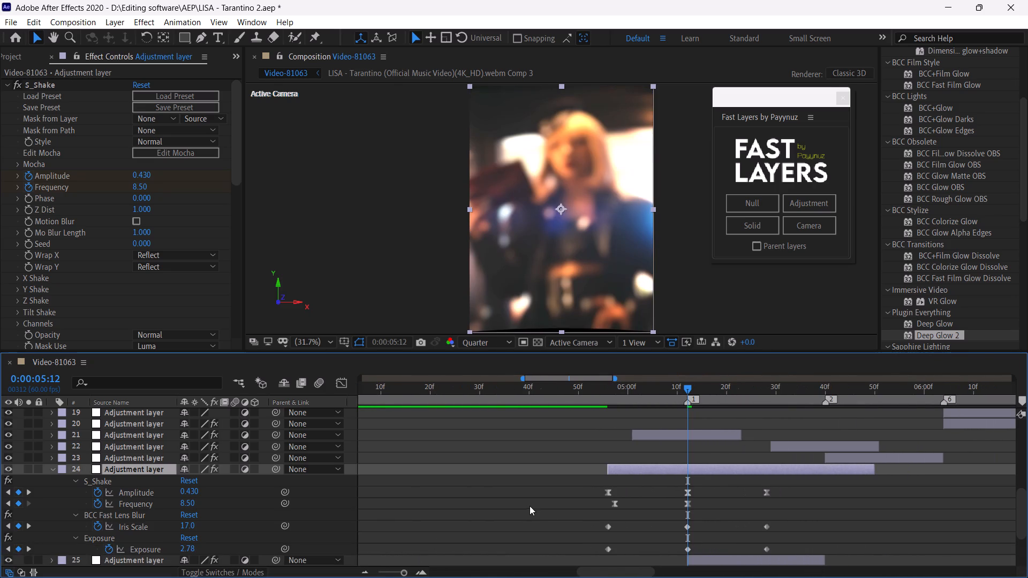
pyautogui.click(644, 549)
pyautogui.click(686, 549)
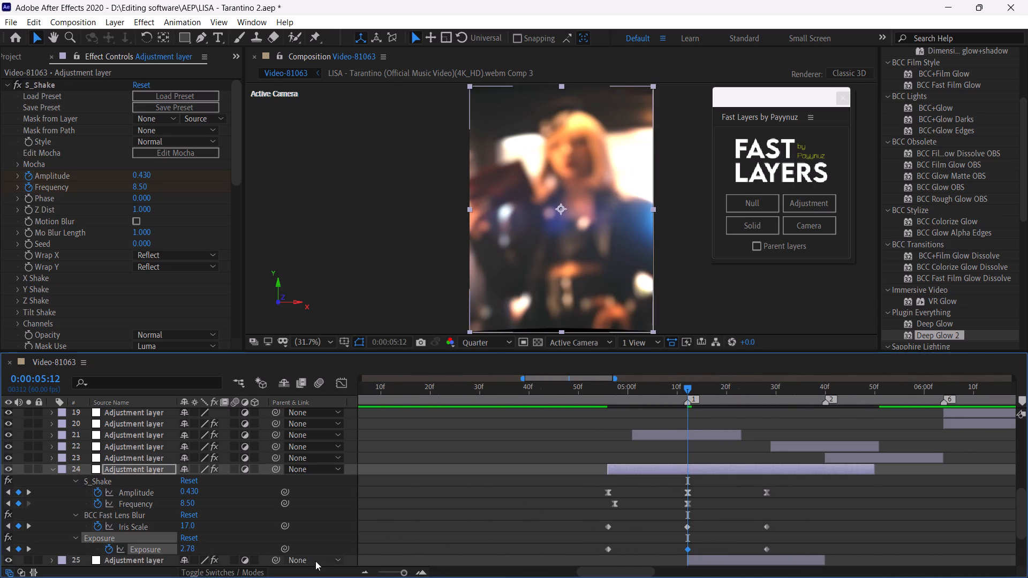
pyautogui.click(190, 549)
pyautogui.press('1')
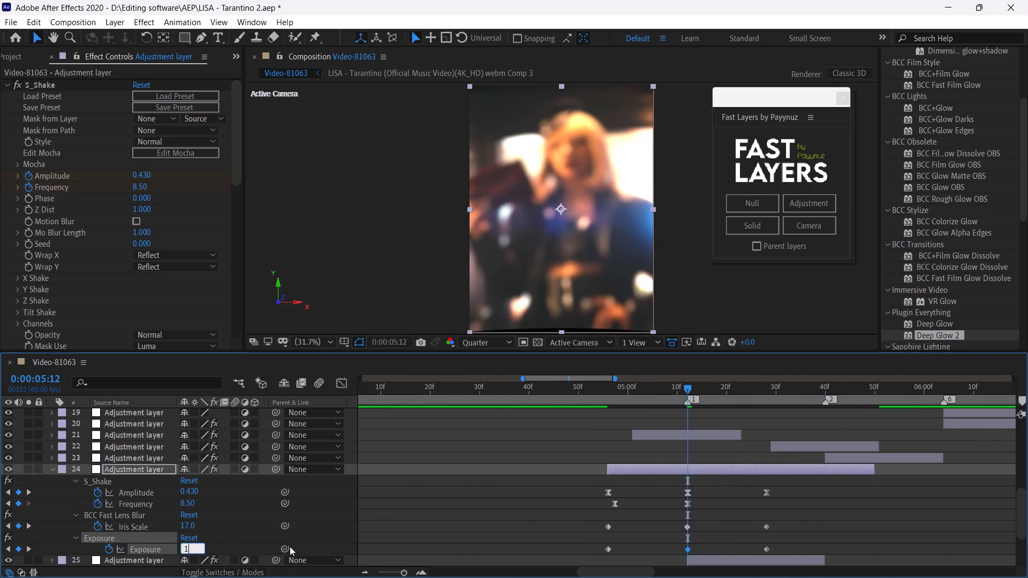
pyautogui.click(510, 530)
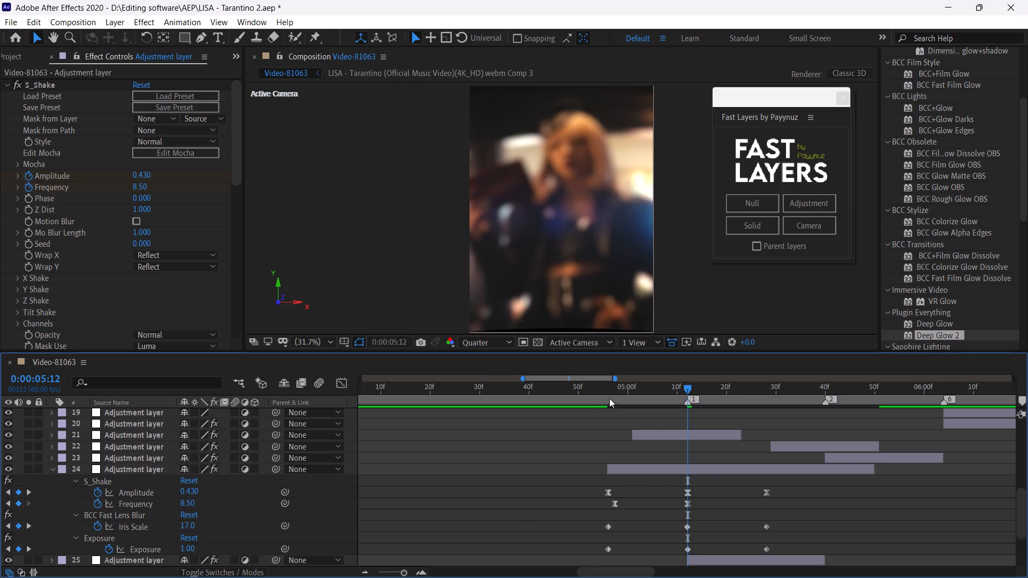
# Play the edit repeatedly from 0:00:04:53 and from marker 1 to review the exposure shake transition.
pyautogui.click(593, 394)
pyautogui.press('space')
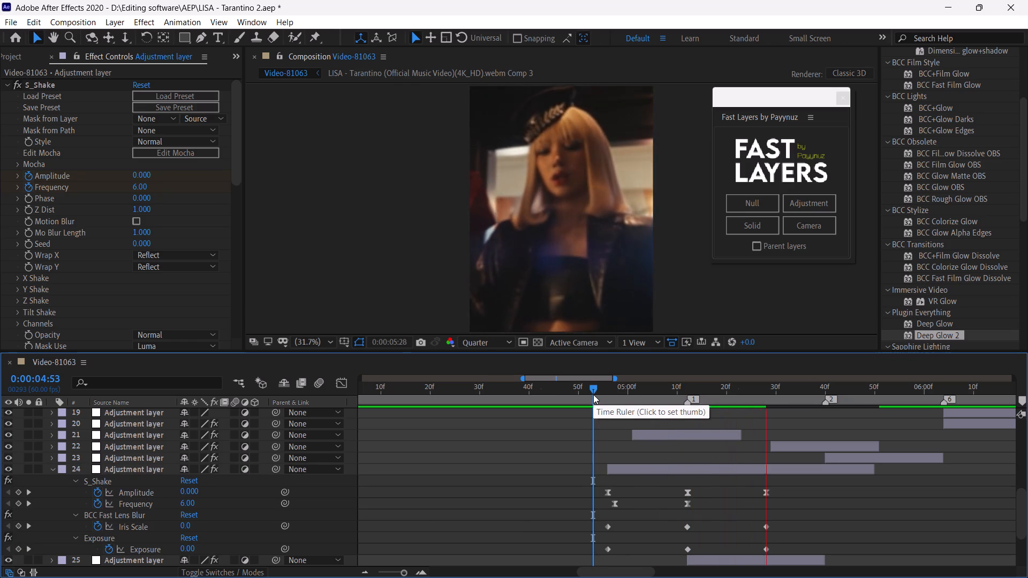
pyautogui.click(593, 394)
pyautogui.press('space')
pyautogui.click(593, 394)
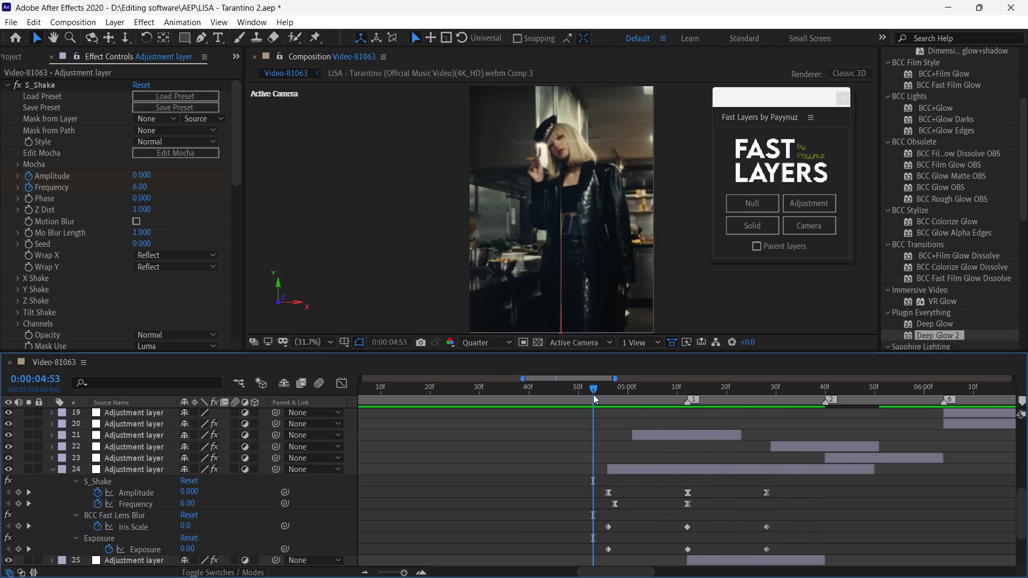
pyautogui.press('space')
pyautogui.click(593, 394)
pyautogui.press('space')
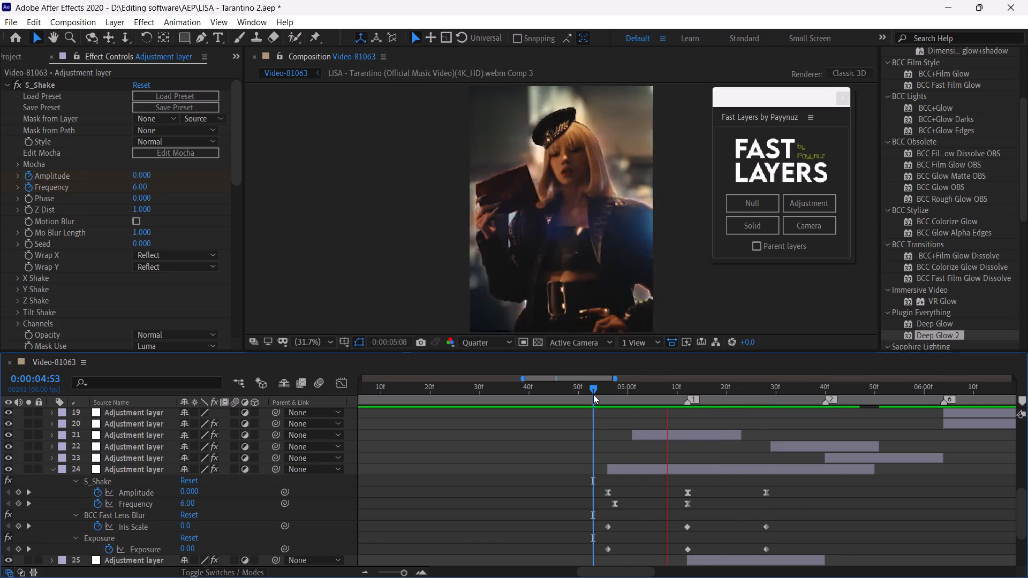
pyautogui.click(593, 394)
pyautogui.press('space')
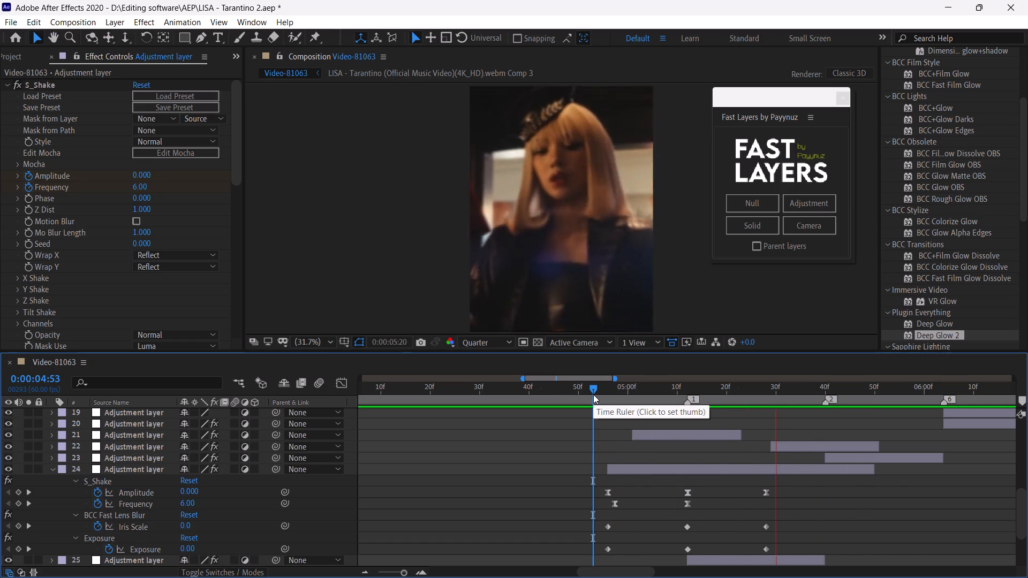
pyautogui.click(593, 394)
pyautogui.press('space')
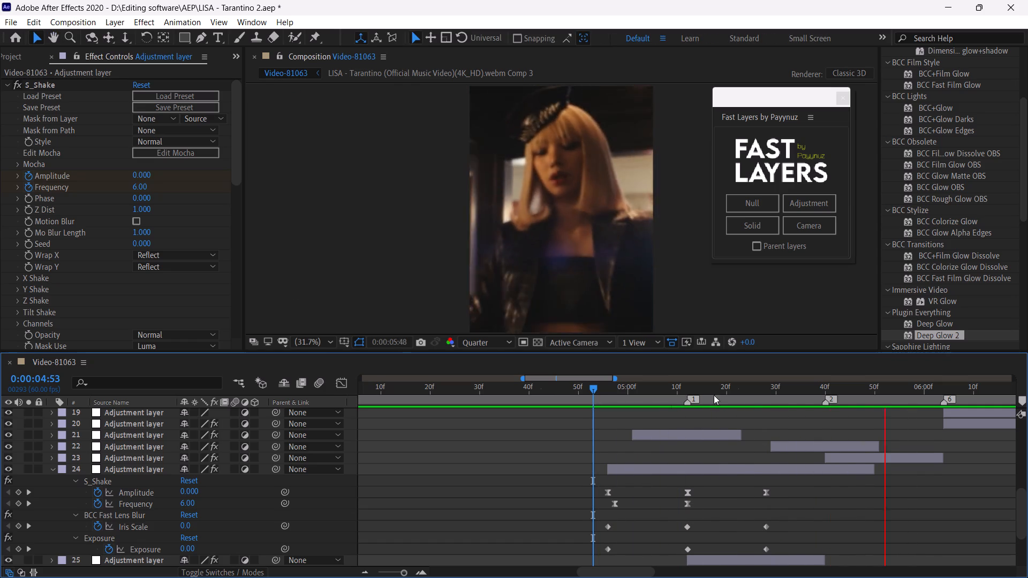
pyautogui.click(685, 389)
pyautogui.press('space')
pyautogui.click(685, 389)
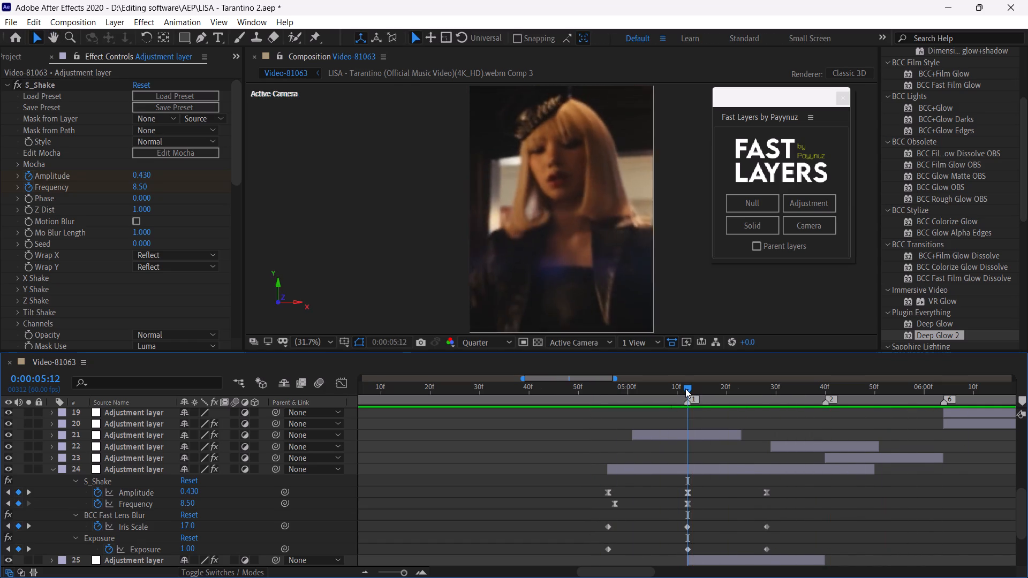
pyautogui.press('space')
pyautogui.click(685, 389)
pyautogui.press('space')
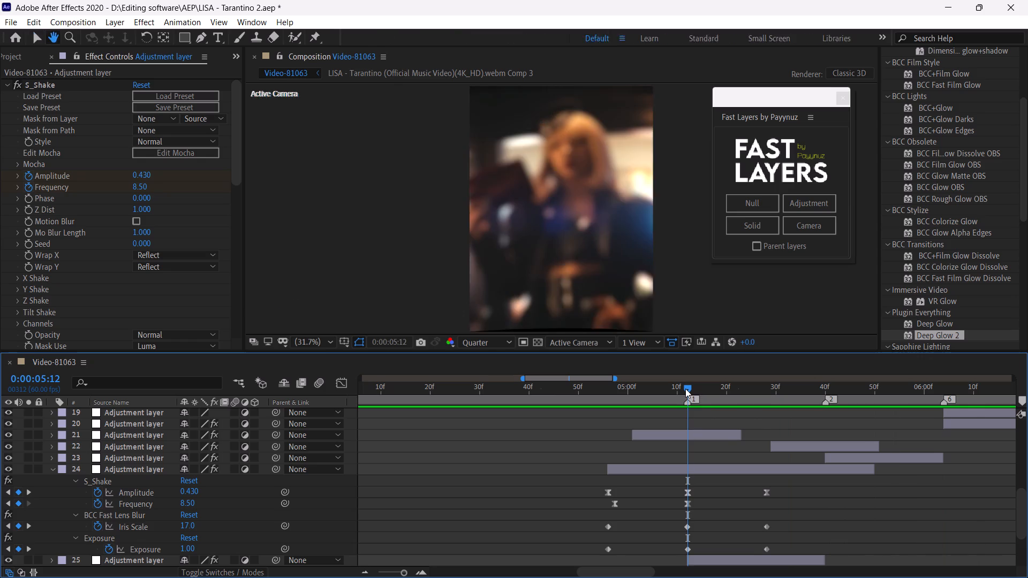
# Split the exposure shake layer at its last keyframes at 0:00:05:28 and delete the leftover part after them.
pyautogui.moveTo(685, 389); pyautogui.dragTo(764, 459)
pyautogui.click(770, 468)
pyautogui.hotkey('ctrl', 'shift', 'd')
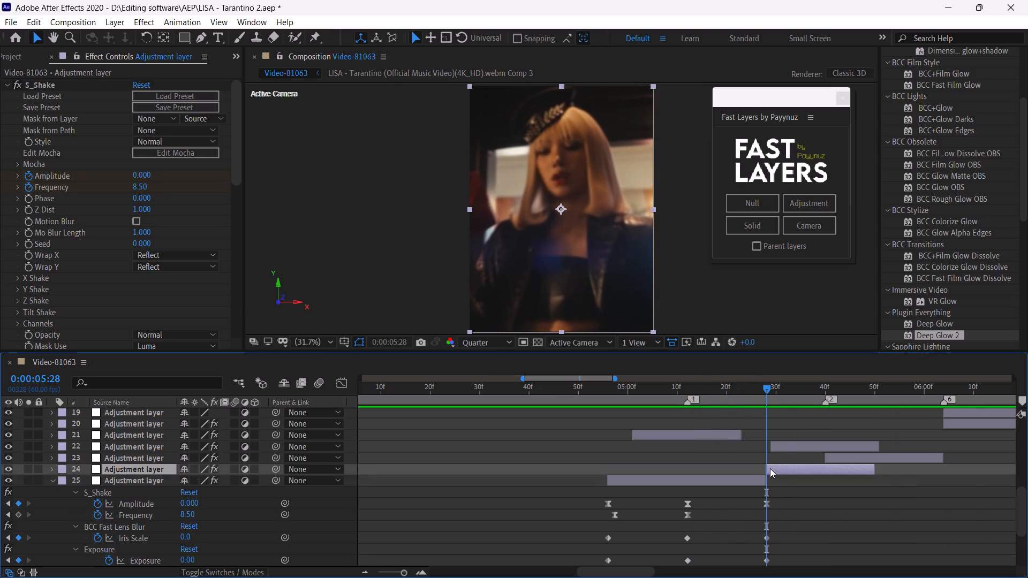
pyautogui.press('BackSpace')
pyautogui.click(735, 470)
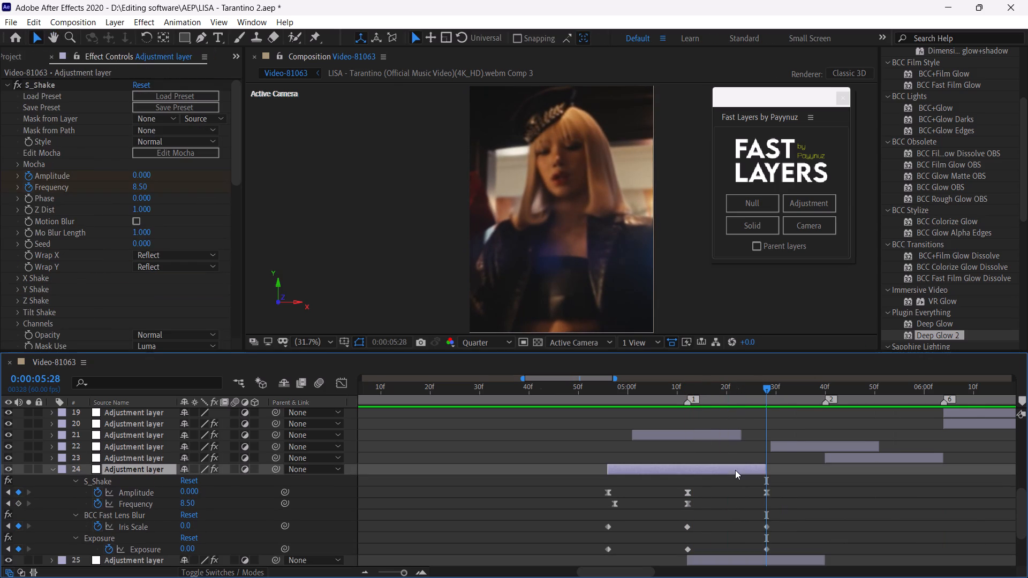
# Switch the composition preview to Full resolution at 0:00:05:12 and save the project.
pyautogui.moveTo(698, 388); pyautogui.dragTo(685, 387)
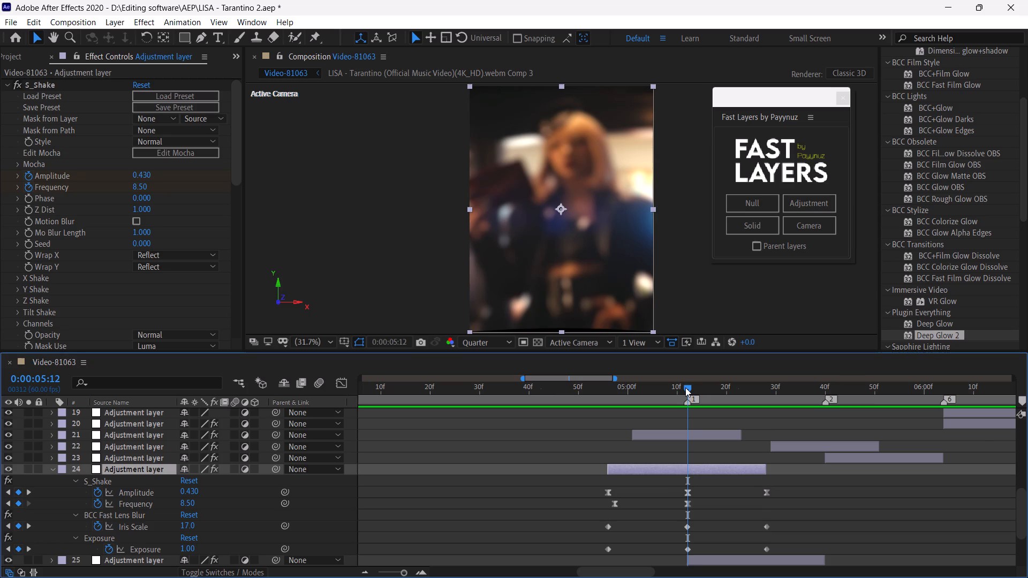
pyautogui.click(496, 339)
pyautogui.click(490, 369)
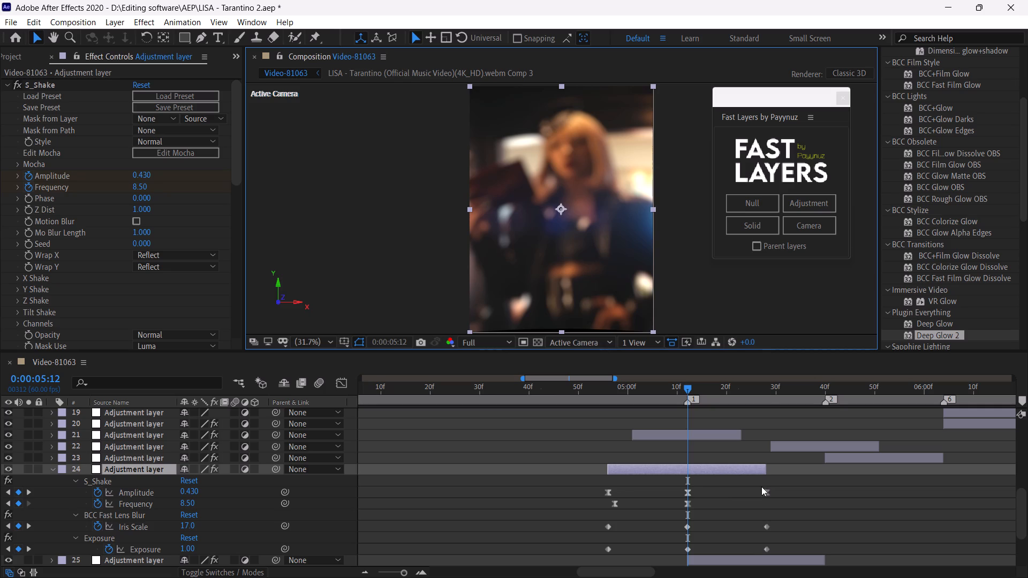
pyautogui.hotkey('ctrl', 's')
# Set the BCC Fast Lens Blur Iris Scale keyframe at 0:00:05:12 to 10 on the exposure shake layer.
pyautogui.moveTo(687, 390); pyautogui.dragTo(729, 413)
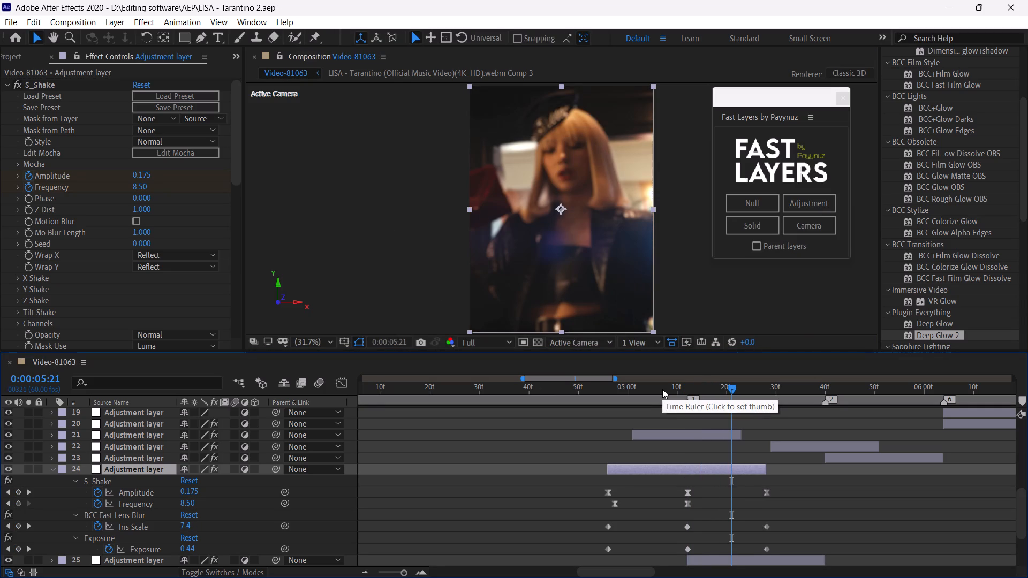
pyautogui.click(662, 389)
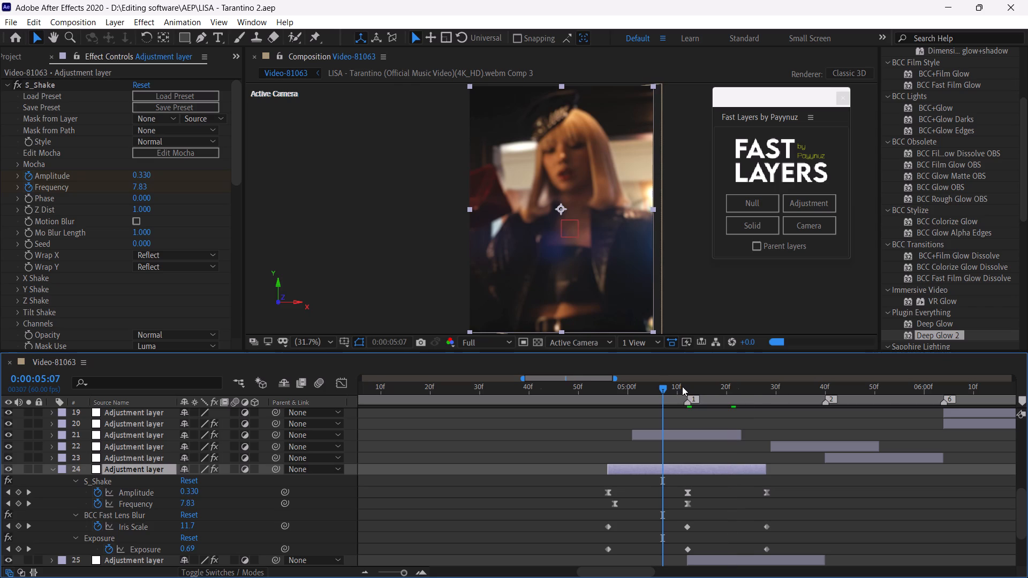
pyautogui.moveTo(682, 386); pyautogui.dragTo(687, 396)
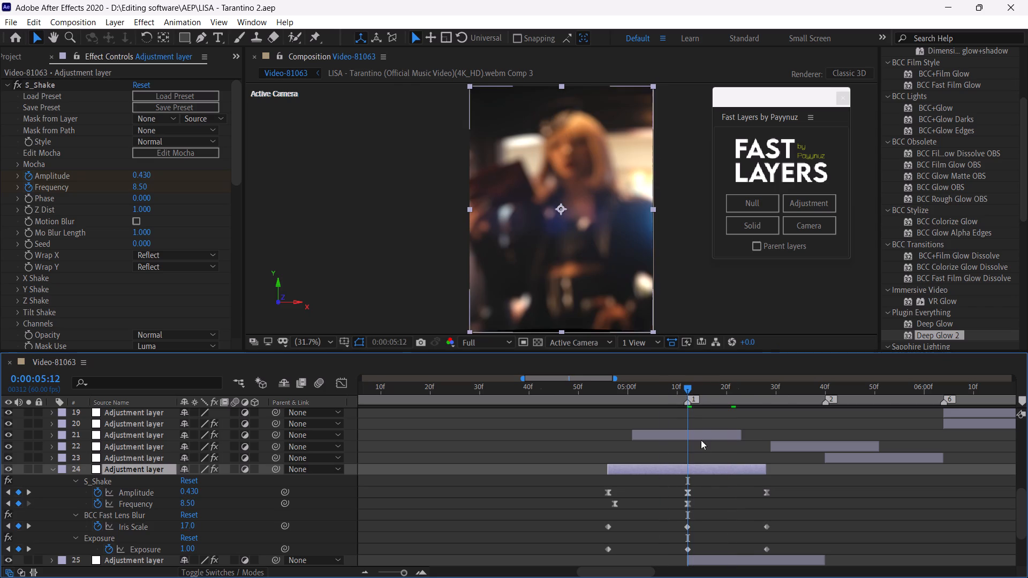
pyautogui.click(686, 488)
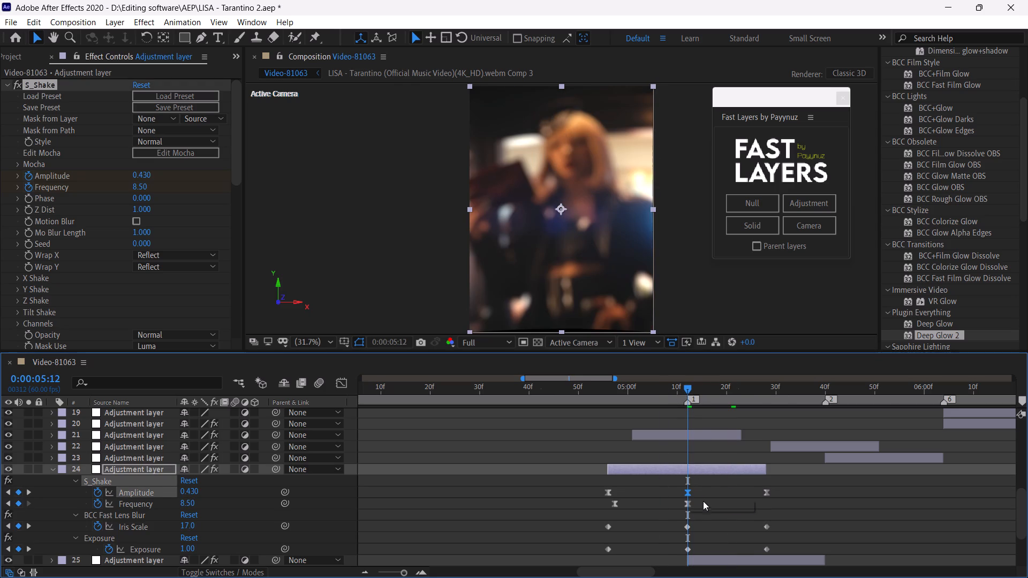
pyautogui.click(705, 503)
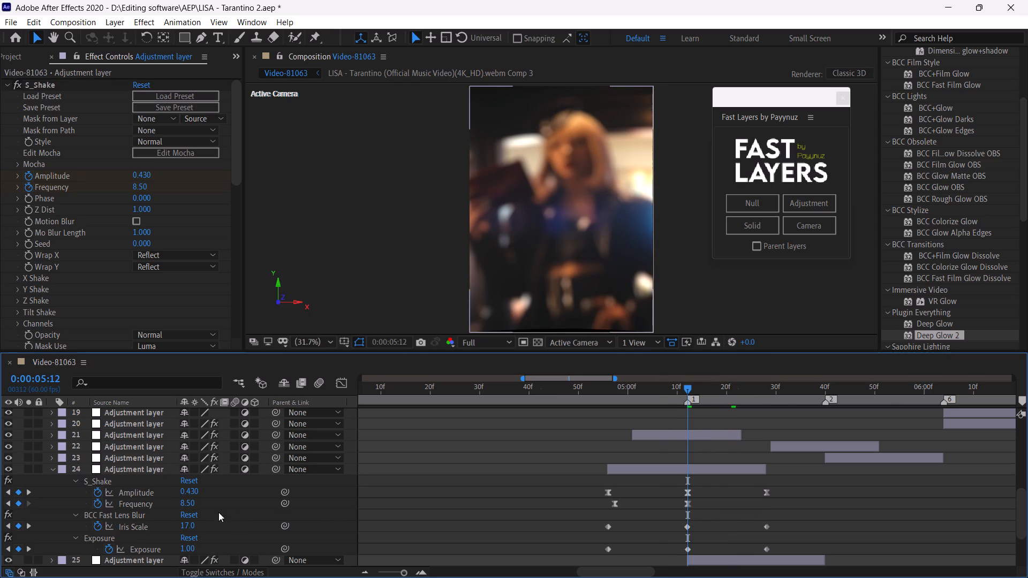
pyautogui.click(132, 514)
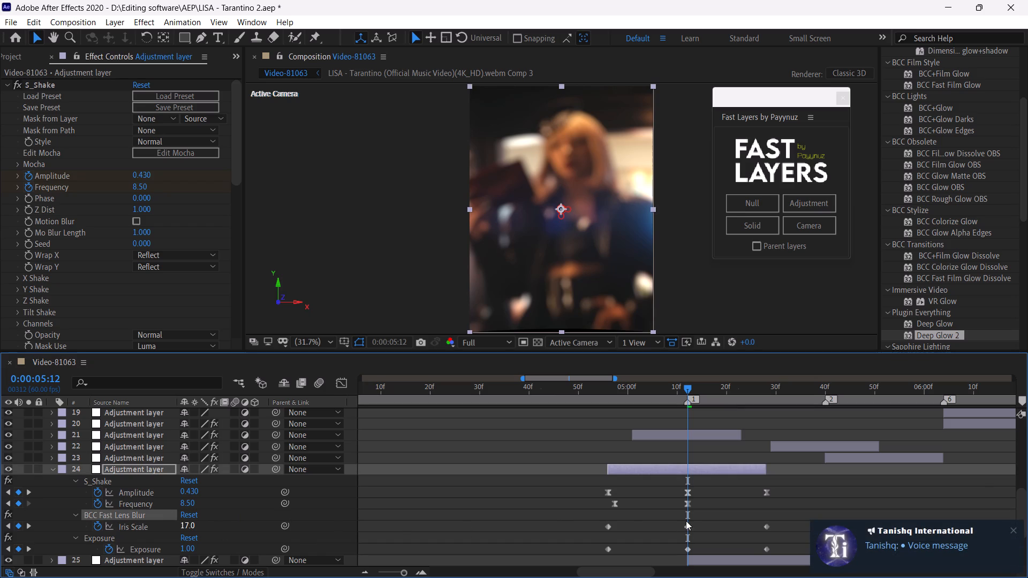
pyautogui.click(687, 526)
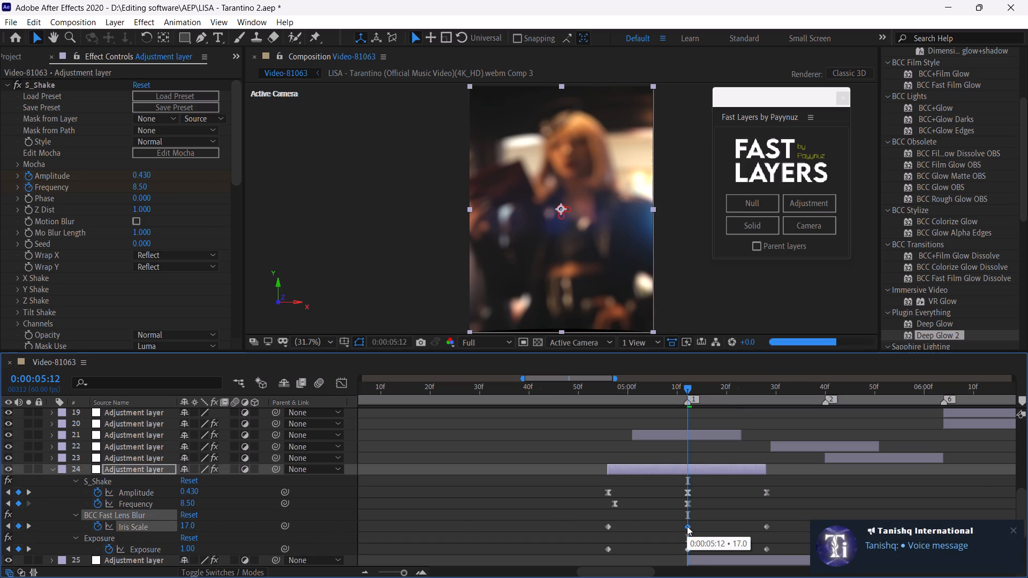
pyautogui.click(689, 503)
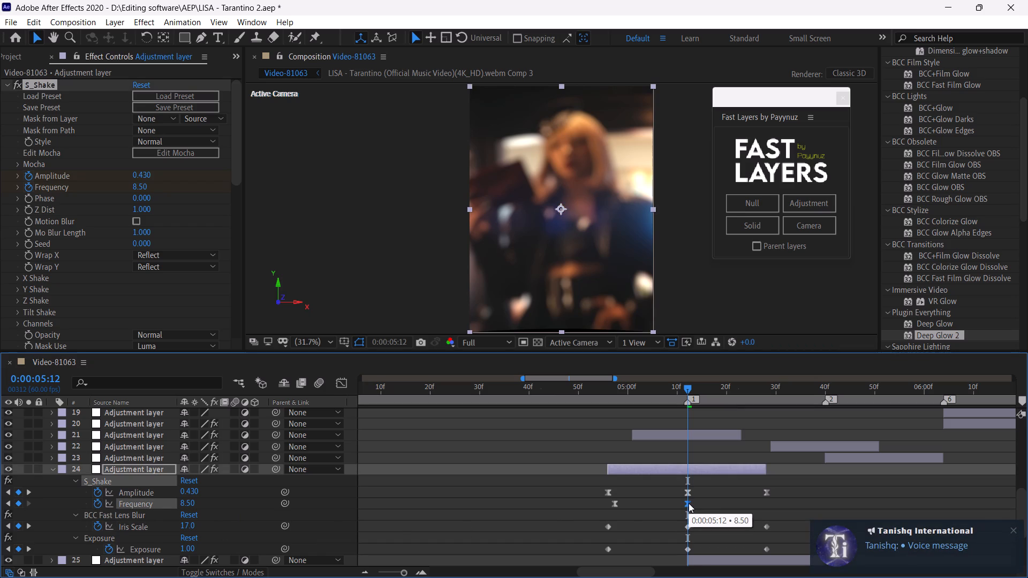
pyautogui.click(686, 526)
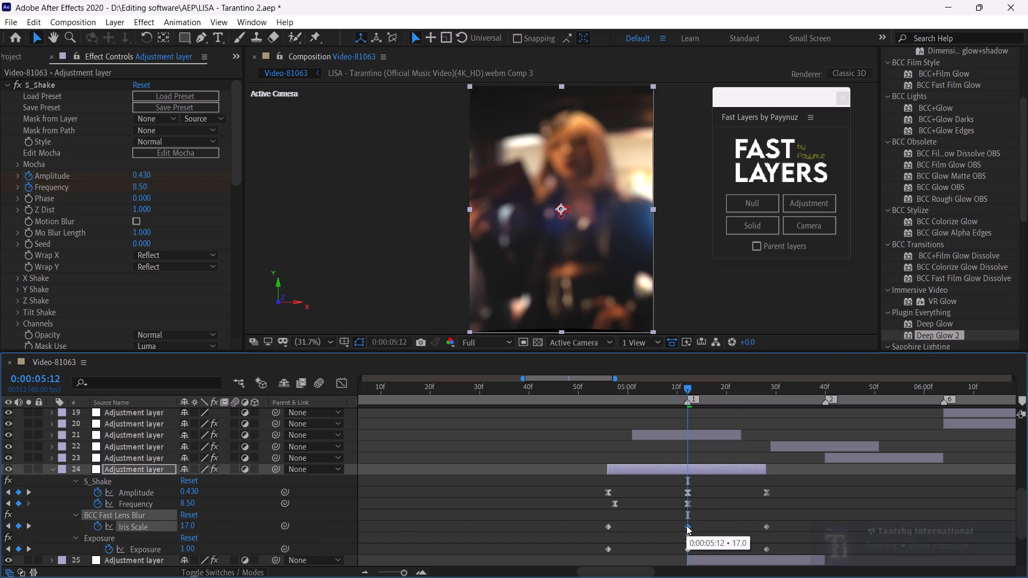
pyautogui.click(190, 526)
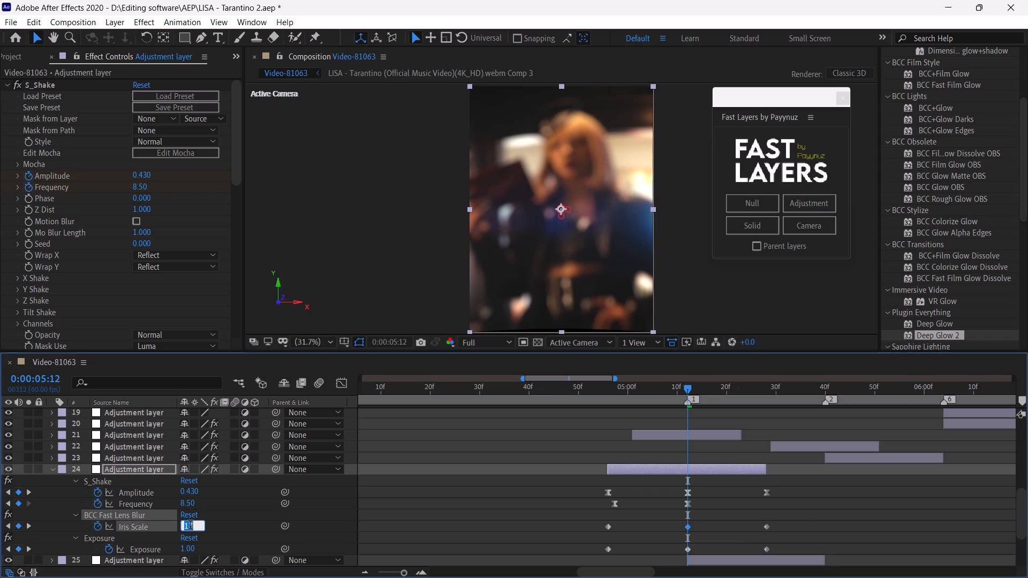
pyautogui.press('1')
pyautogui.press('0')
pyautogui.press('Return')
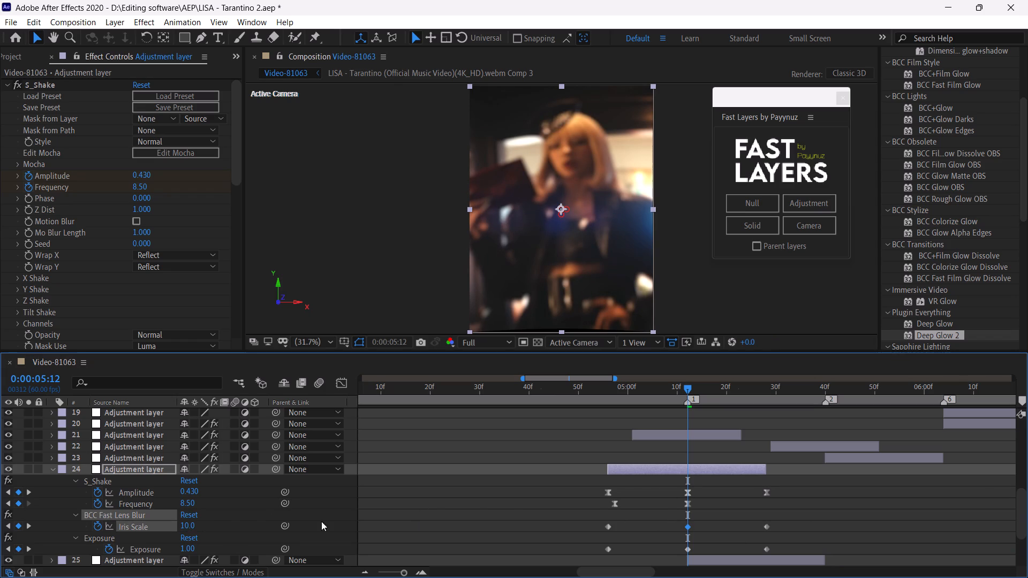
# Set the Iris Scale keyframe at 0:00:05:12 to 15 on the exposure shake layer.
pyautogui.click(186, 526)
pyautogui.write('15')
pyautogui.press('Return')
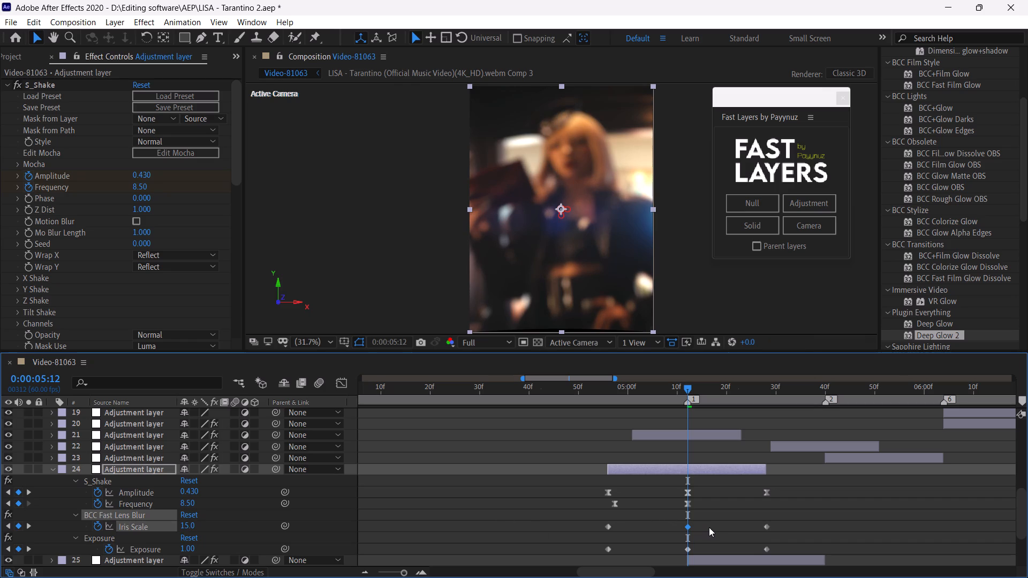
# Compress the spacing of the three Iris Scale keyframes, realign the middle one with marker 1 at 0:00:05:12, and save the project.
pyautogui.moveTo(589, 523); pyautogui.dragTo(641, 534)
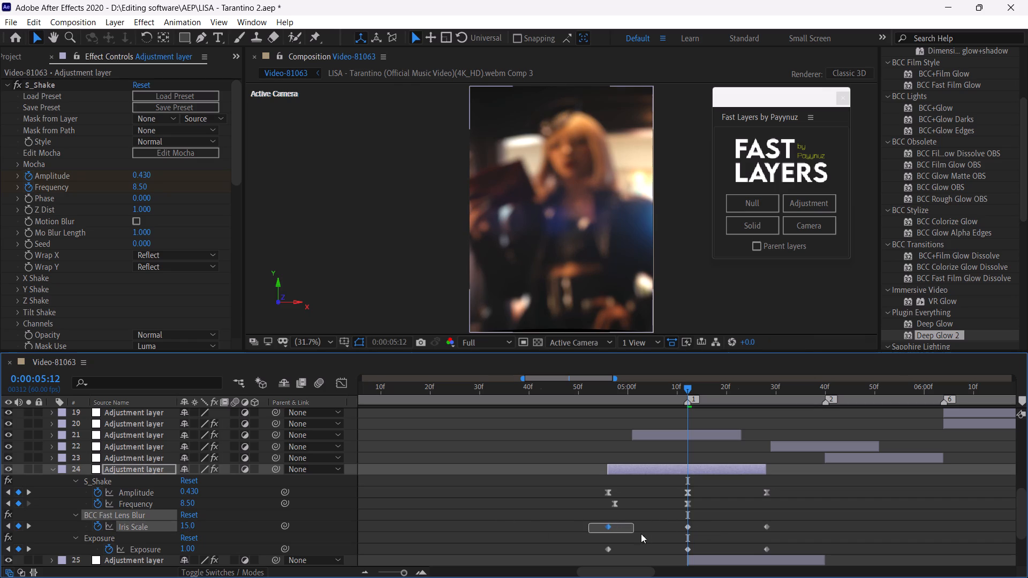
pyautogui.moveTo(641, 534); pyautogui.dragTo(777, 531)
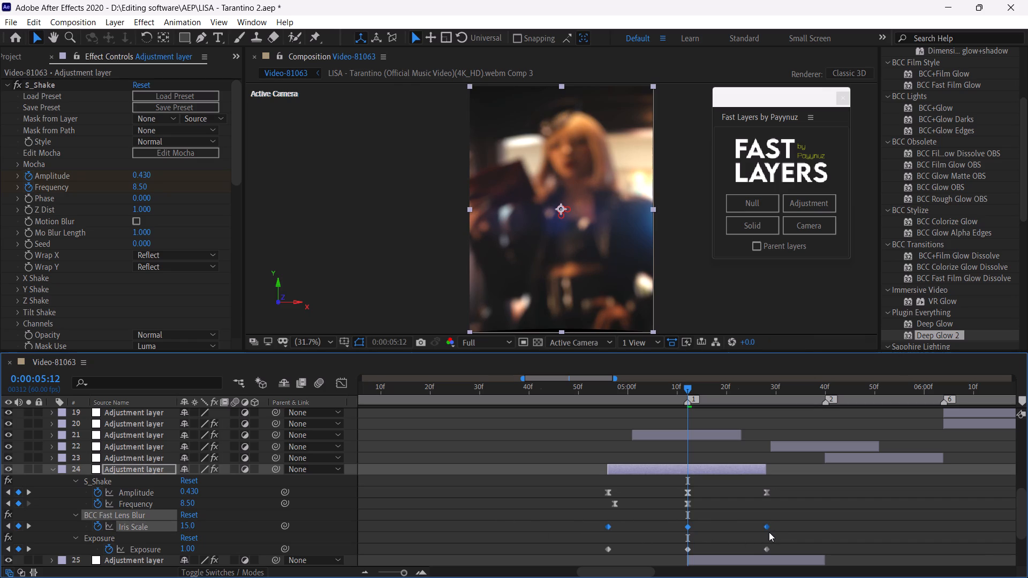
pyautogui.keyDown('alt'); pyautogui.moveTo(767, 528); pyautogui.dragTo(743, 527); pyautogui.keyUp('alt')
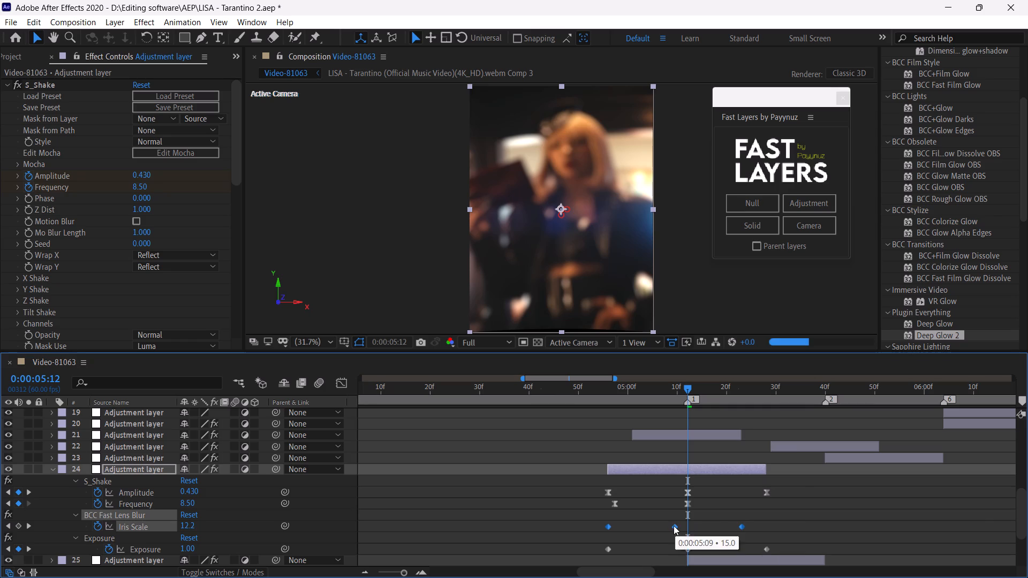
pyautogui.moveTo(674, 526); pyautogui.dragTo(685, 529)
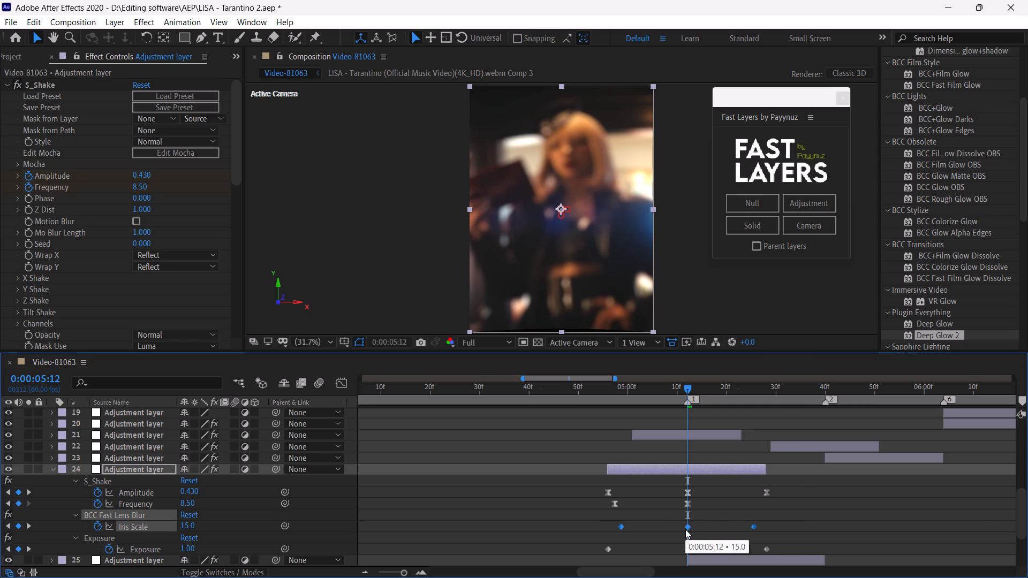
pyautogui.hotkey('ctrl', 's')
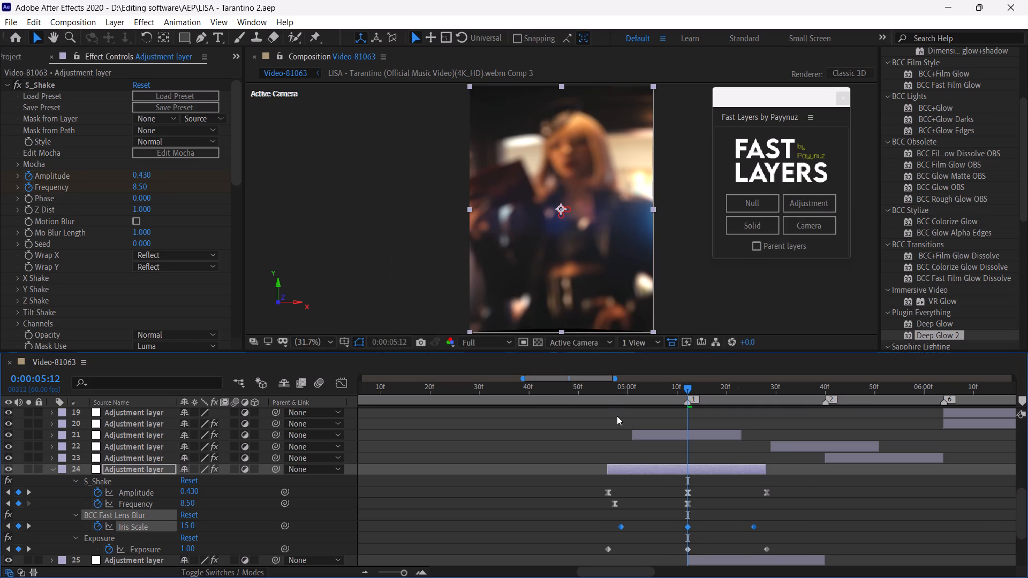
# Start a preview from 0:00:04:55, then switch the composition preview to Quarter resolution.
pyautogui.click(602, 394)
pyautogui.press('space')
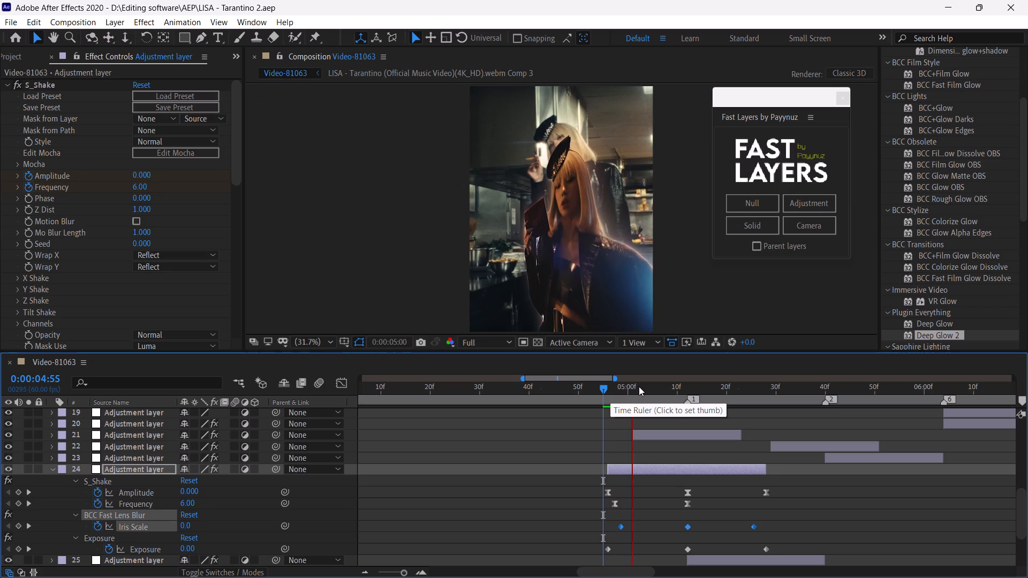
pyautogui.click(639, 386)
pyautogui.click(487, 345)
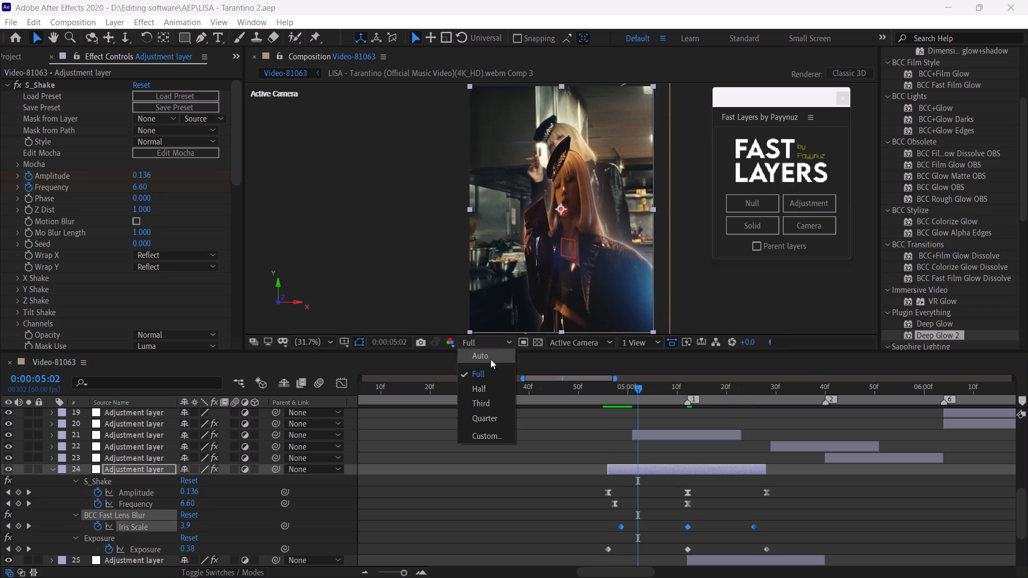
pyautogui.click(494, 417)
# Repeatedly play back the marker 1 transition from 0:00:05:02, then scrub through it between 0:00:04:58 and 0:00:05:15 to review the shake and blur.
pyautogui.press('space')
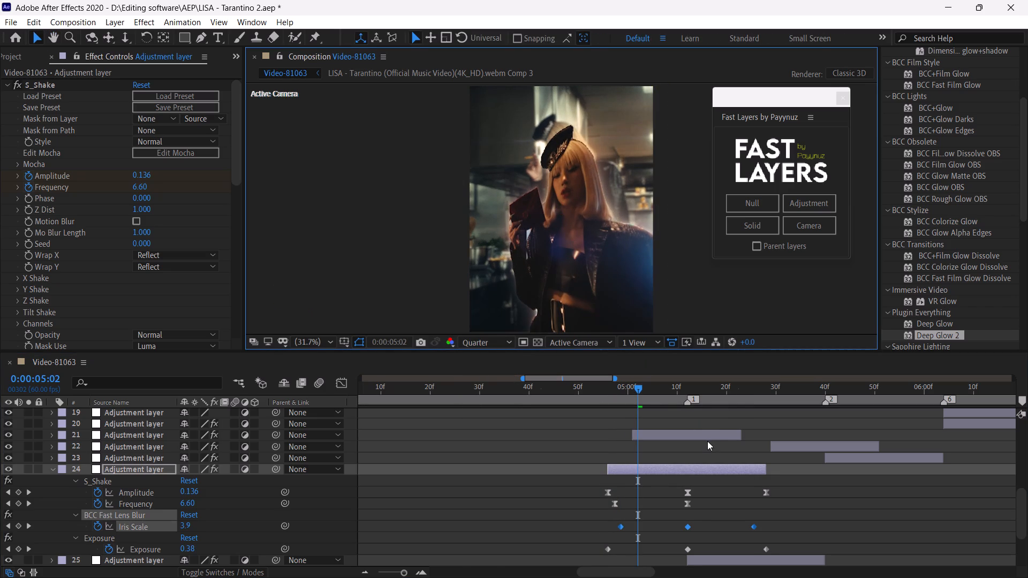
pyautogui.click(638, 388)
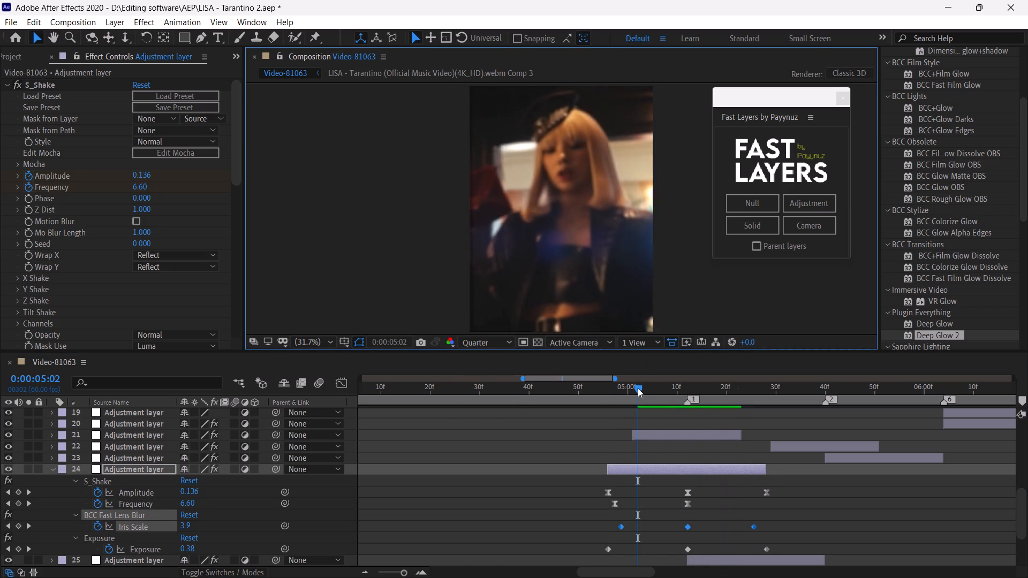
pyautogui.press('space')
pyautogui.click(638, 388)
pyautogui.press('space')
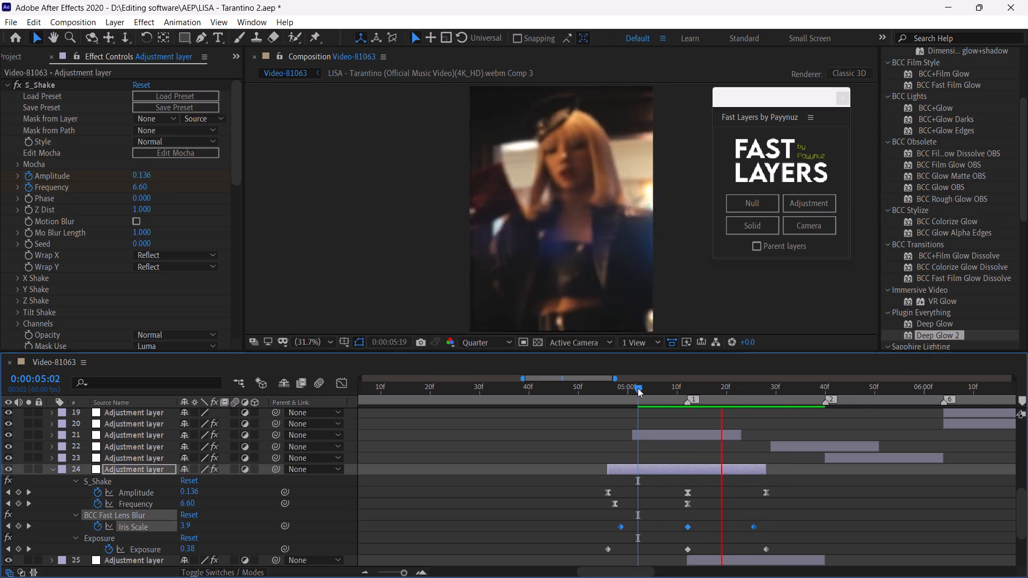
pyautogui.click(638, 388)
pyautogui.press('space')
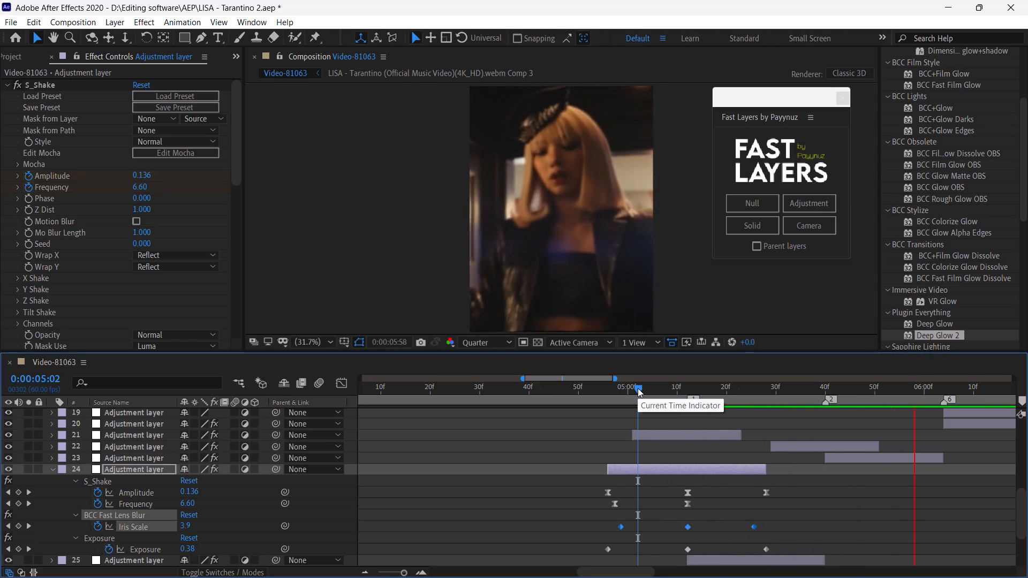
pyautogui.click(638, 388)
pyautogui.press('space')
pyautogui.click(638, 388)
pyautogui.press('space')
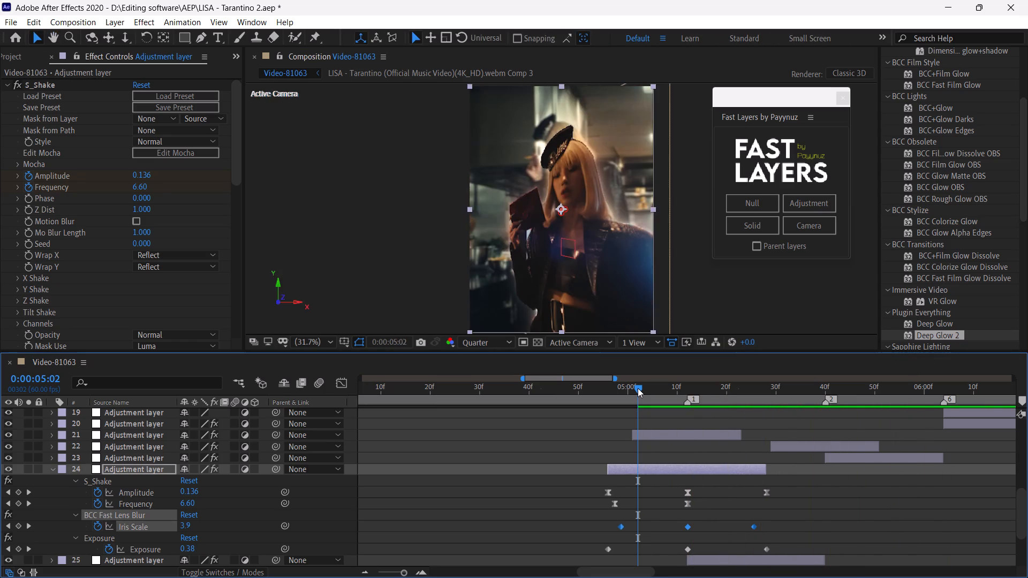
pyautogui.click(638, 388)
pyautogui.press('space')
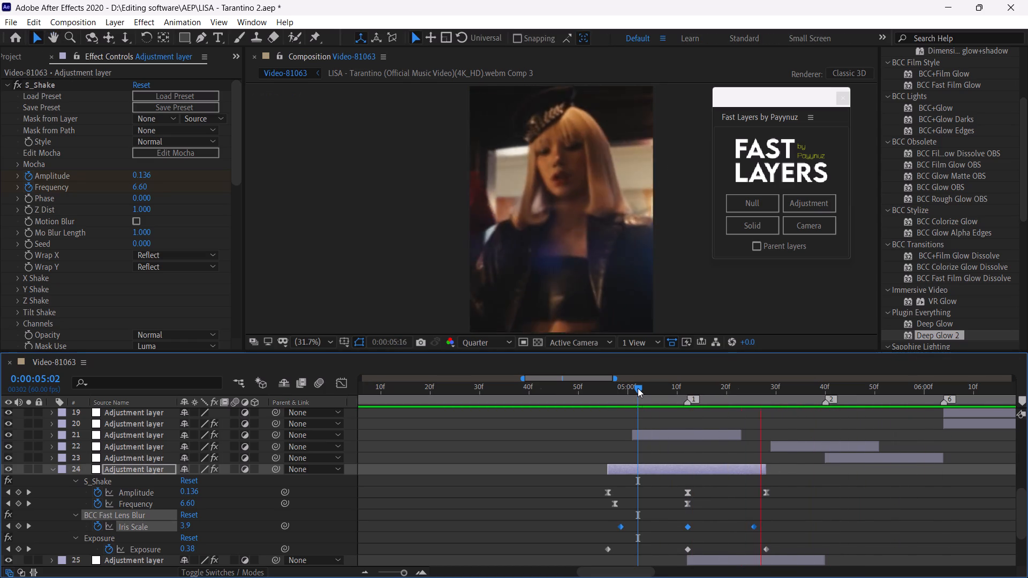
pyautogui.moveTo(638, 388); pyautogui.dragTo(637, 426)
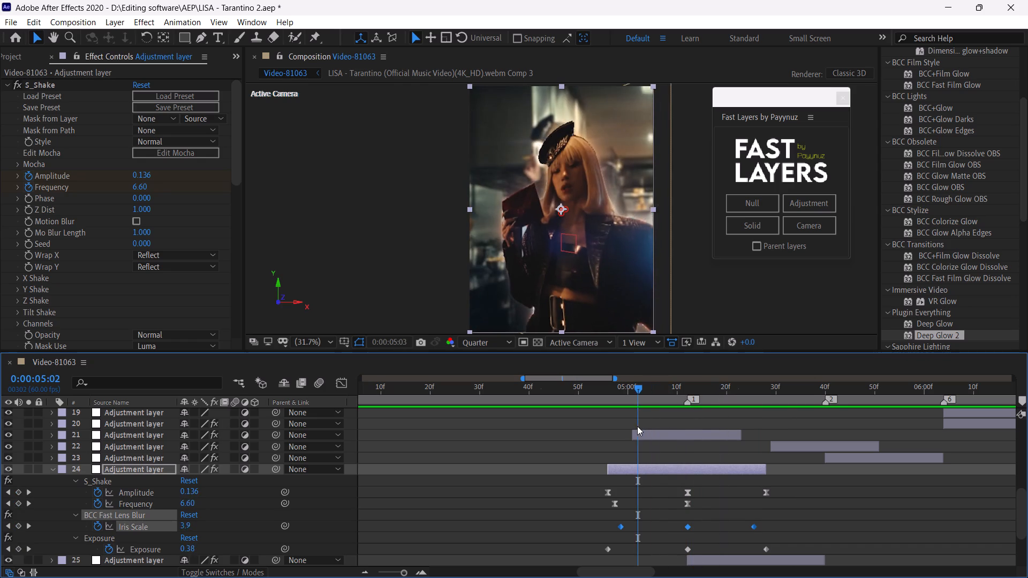
pyautogui.moveTo(637, 426); pyautogui.dragTo(608, 436)
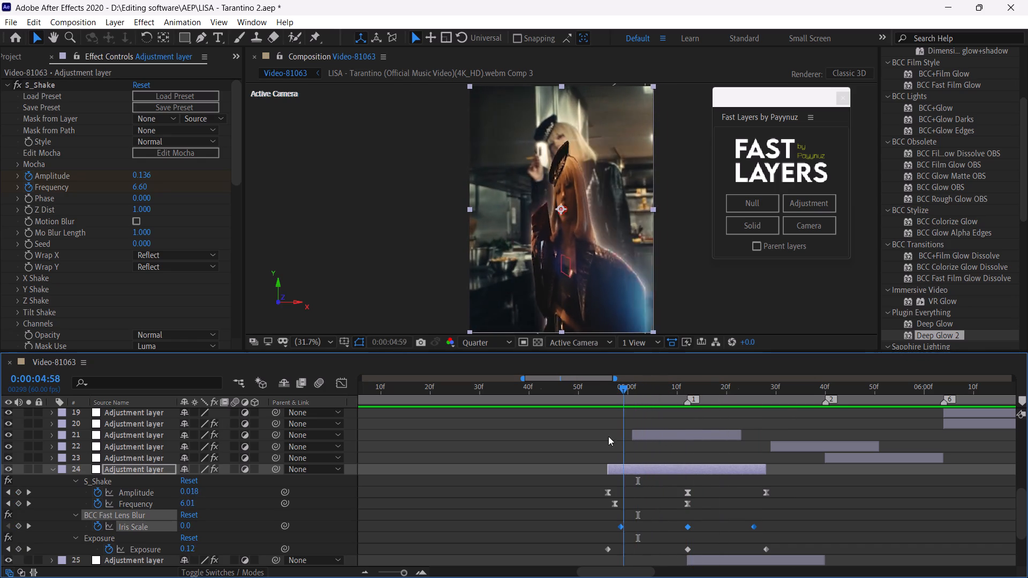
pyautogui.moveTo(608, 436); pyautogui.dragTo(671, 461)
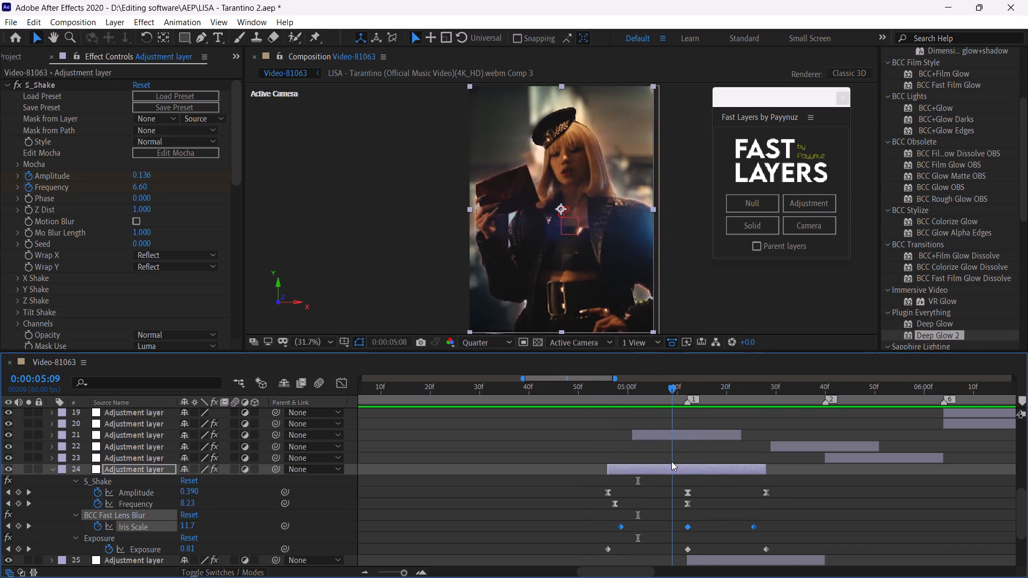
pyautogui.moveTo(671, 461); pyautogui.dragTo(700, 476)
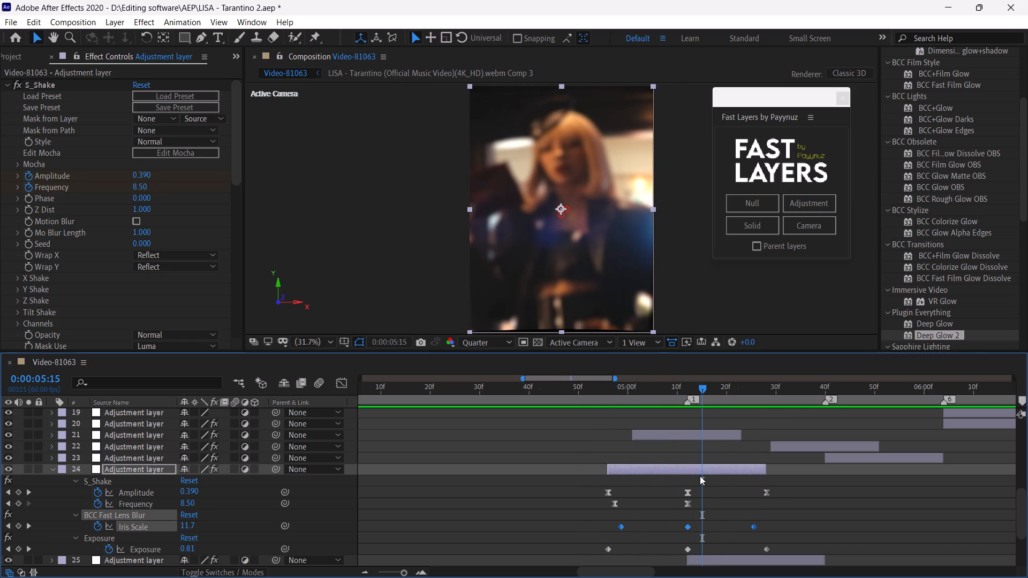
# Save the project and duplicate the exposure shake adjustment layer that spans marker 1.
pyautogui.hotkey('ctrl', 's')
pyautogui.press('u')
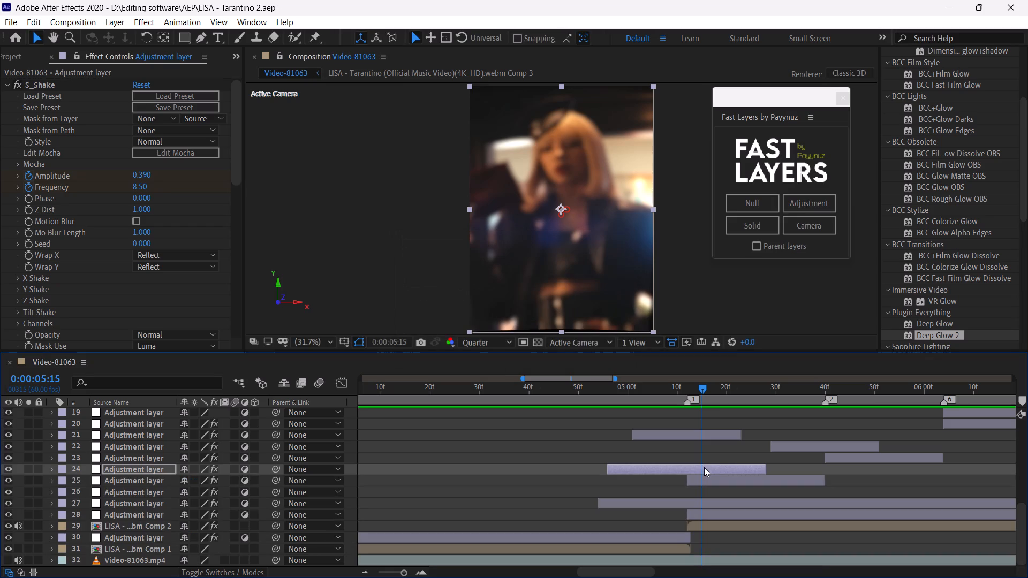
pyautogui.hotkey('ctrl', 'd')
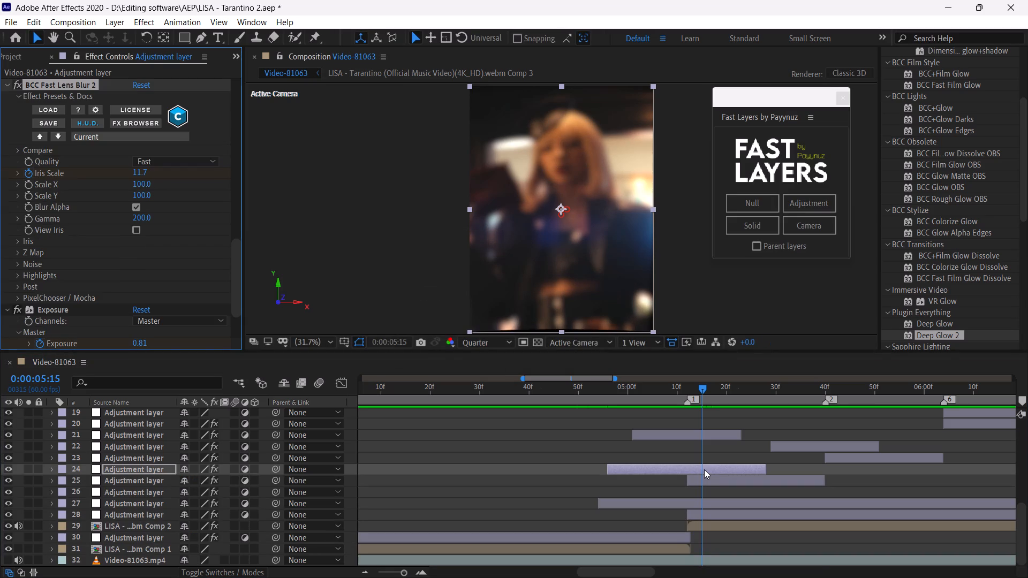
pyautogui.hotkey('ctrl', 'z')
pyautogui.click(732, 457)
pyautogui.click(722, 469)
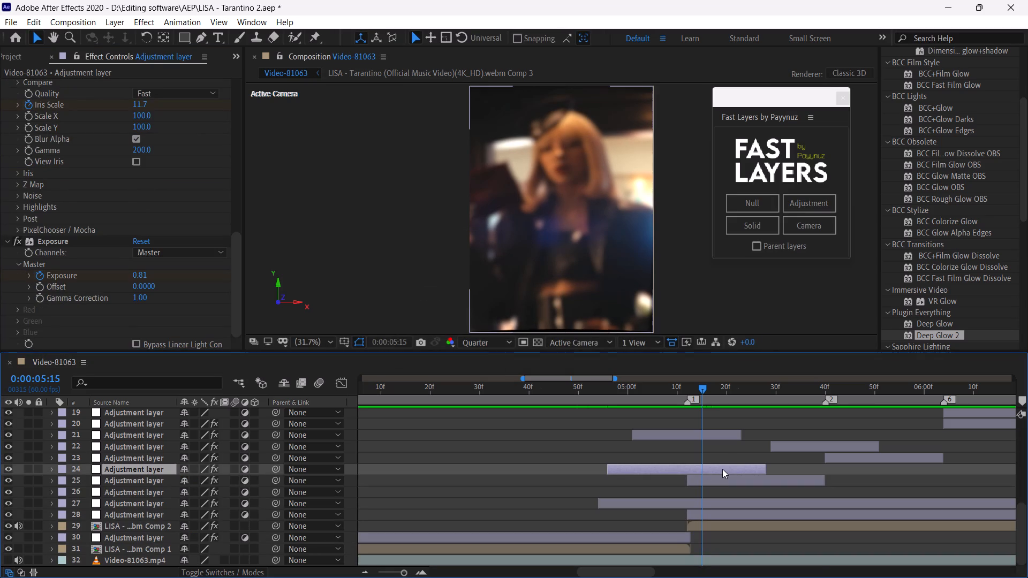
pyautogui.hotkey('ctrl', 'd')
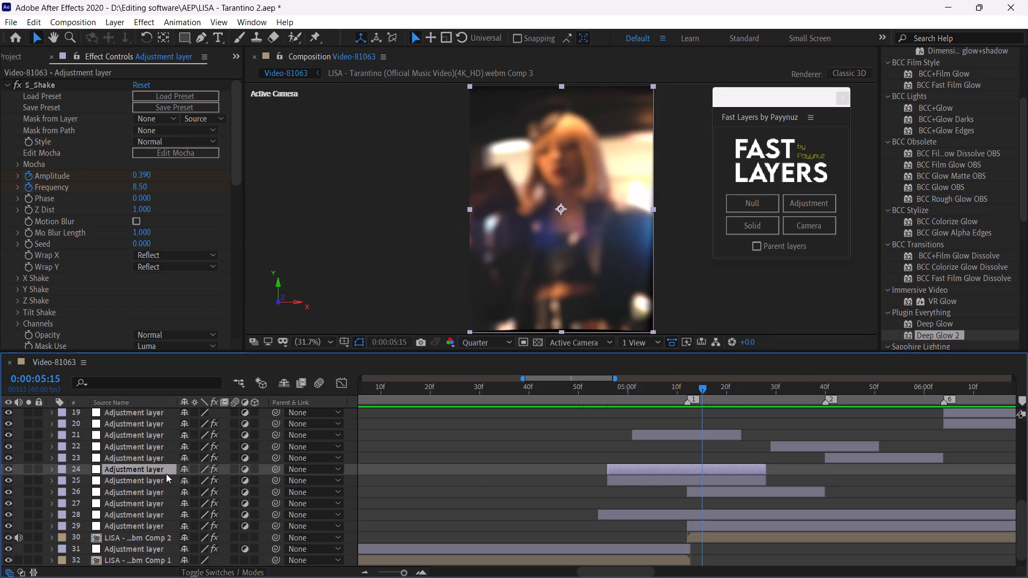
# Move the duplicate two layers up to row 22 and shift it in time so its middle keyframes align with marker 2 at 0:00:05:40.
pyautogui.moveTo(151, 469); pyautogui.dragTo(153, 440)
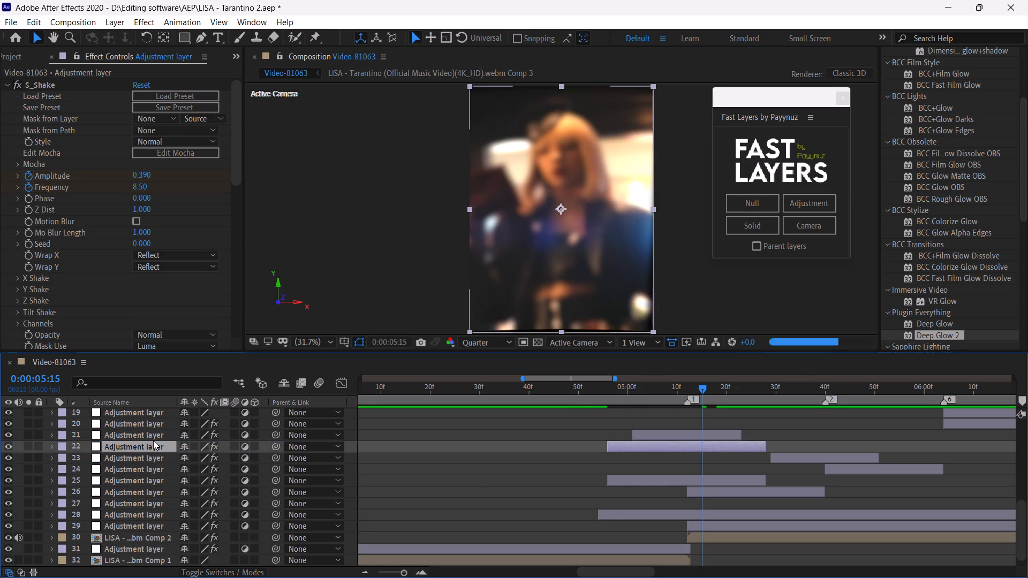
pyautogui.moveTo(714, 445); pyautogui.dragTo(859, 452)
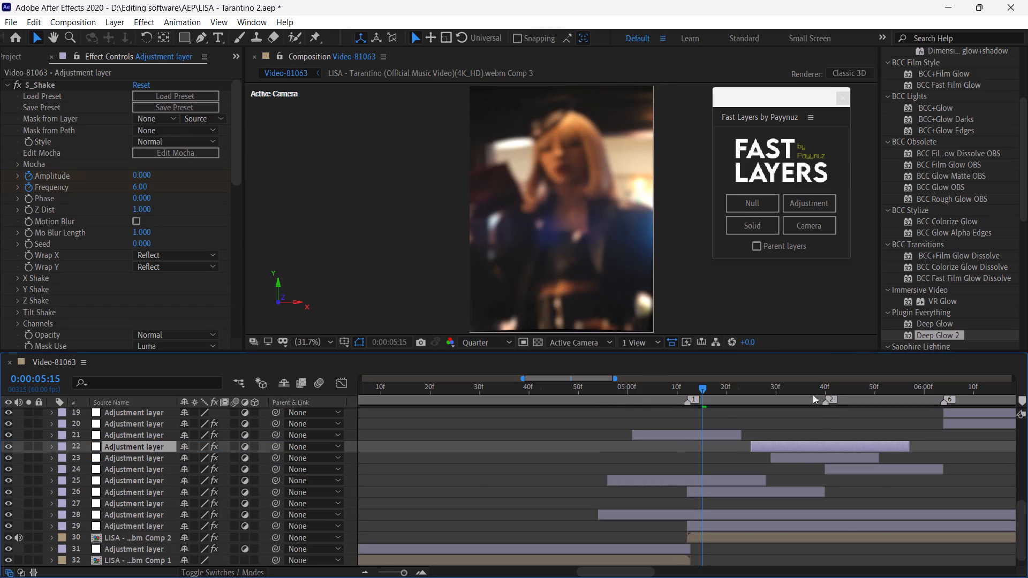
pyautogui.moveTo(811, 391); pyautogui.dragTo(825, 407)
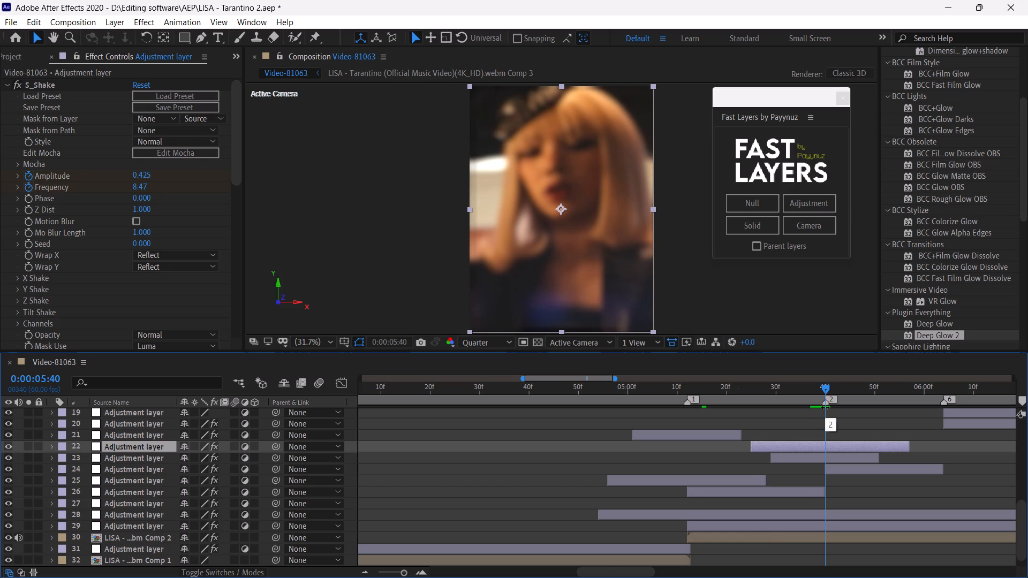
pyautogui.press('u')
pyautogui.moveTo(836, 448); pyautogui.dragTo(830, 448)
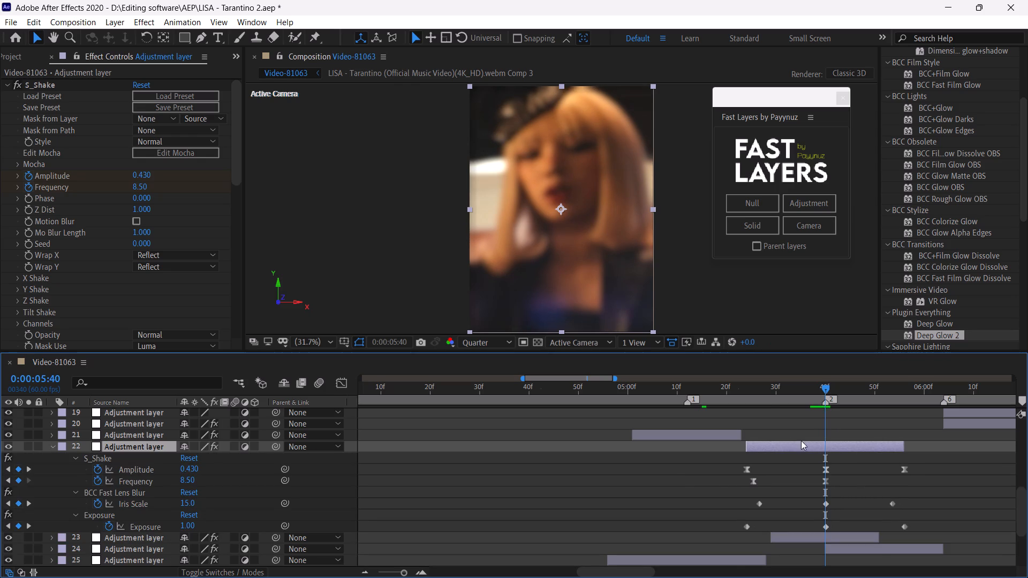
# At 0:00:05:24, inspect where the original and duplicated exposure shake layers overlap, comparing their keyframes, and collapse both layers.
pyautogui.click(744, 392)
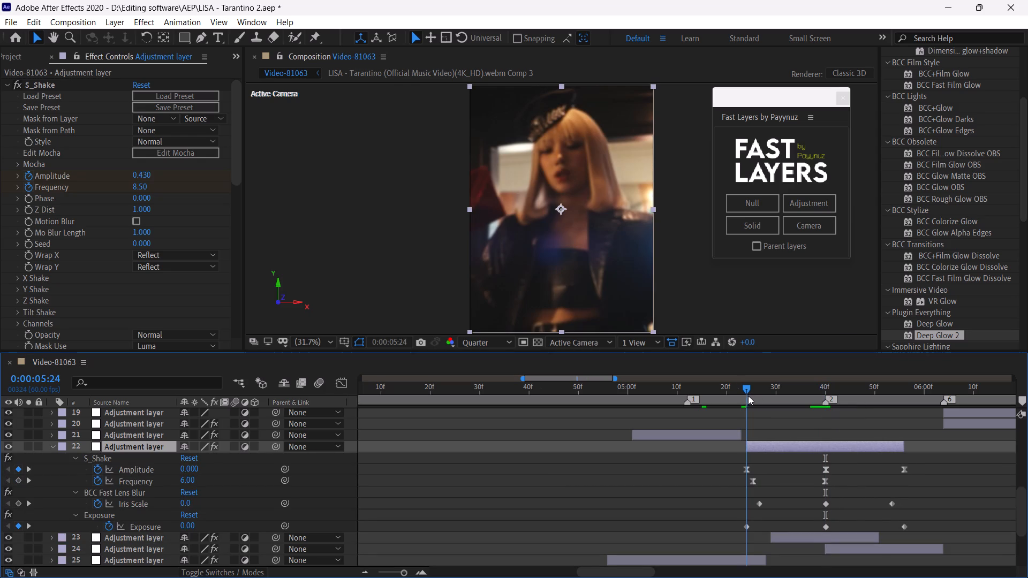
pyautogui.click(749, 558)
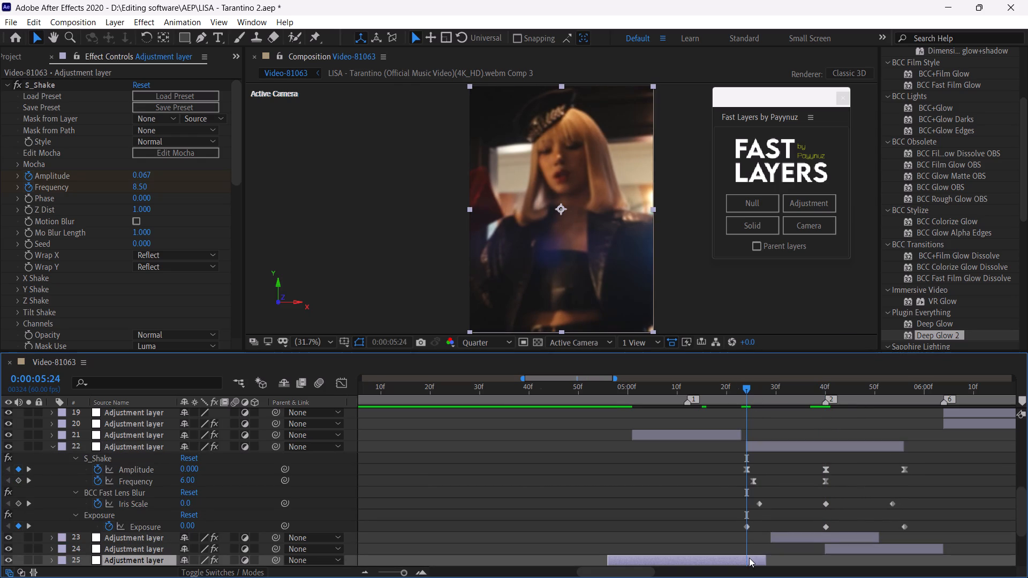
pyautogui.press('u')
pyautogui.scroll(-1, 731, 516)
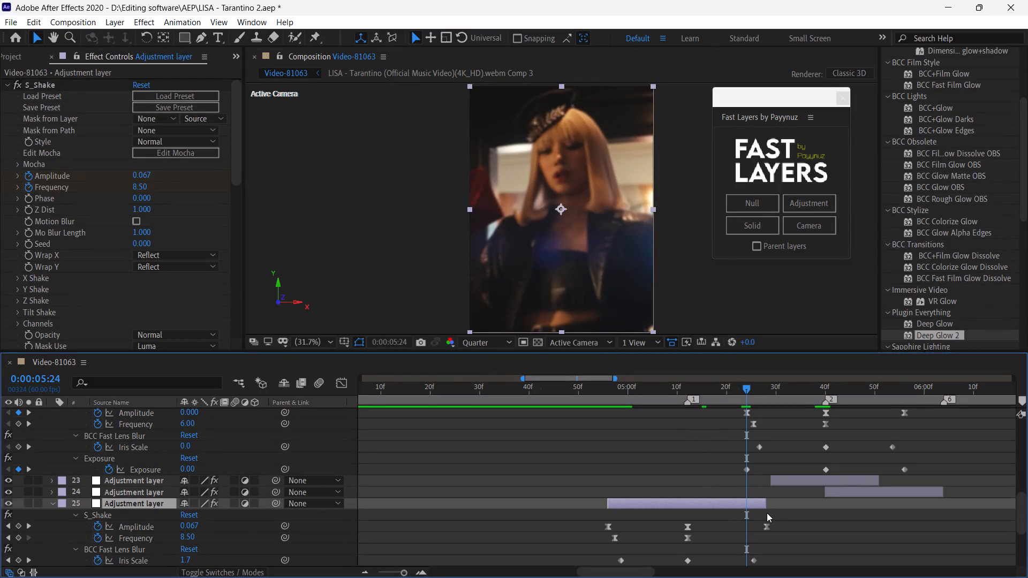
pyautogui.press('u')
pyautogui.scroll(-1, 812, 469)
pyautogui.scroll(1, 812, 469)
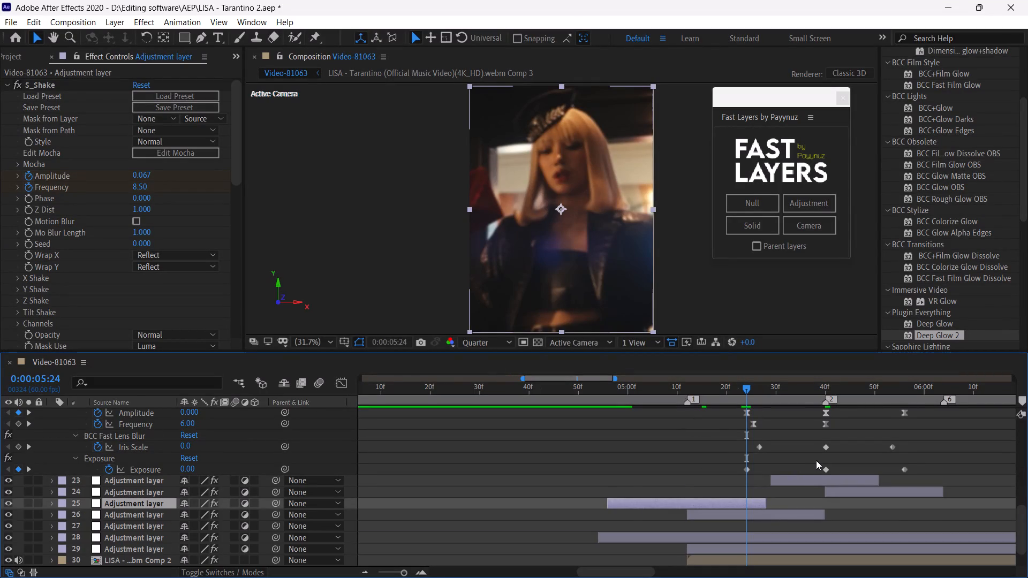
pyautogui.scroll(2, 816, 460)
pyautogui.click(817, 457)
pyautogui.press('u')
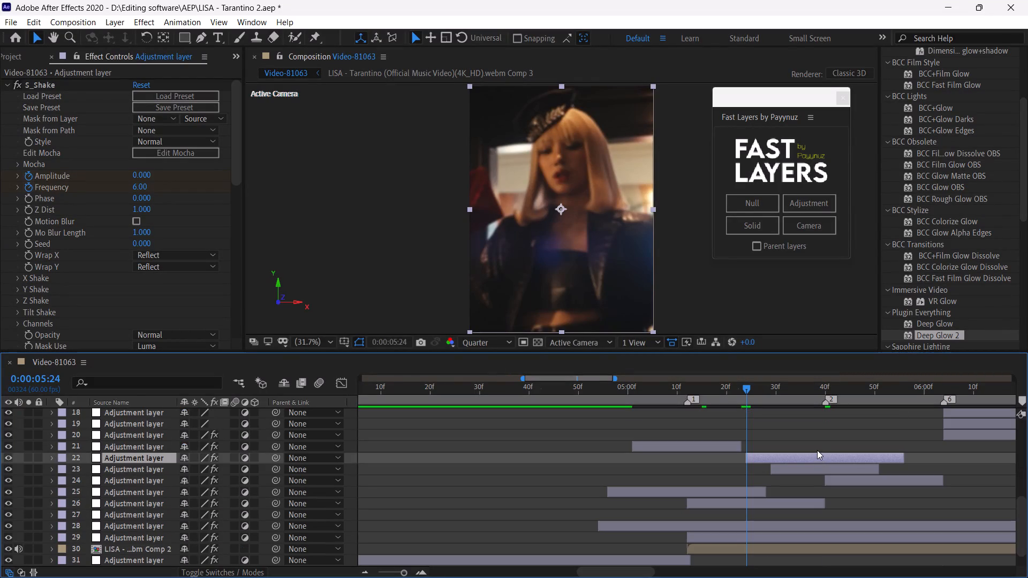
# Play back the edit from 0:00:05:24 and from 0:00:05:07 to review the shake transitions at markers 1 and 2.
pyautogui.press('space')
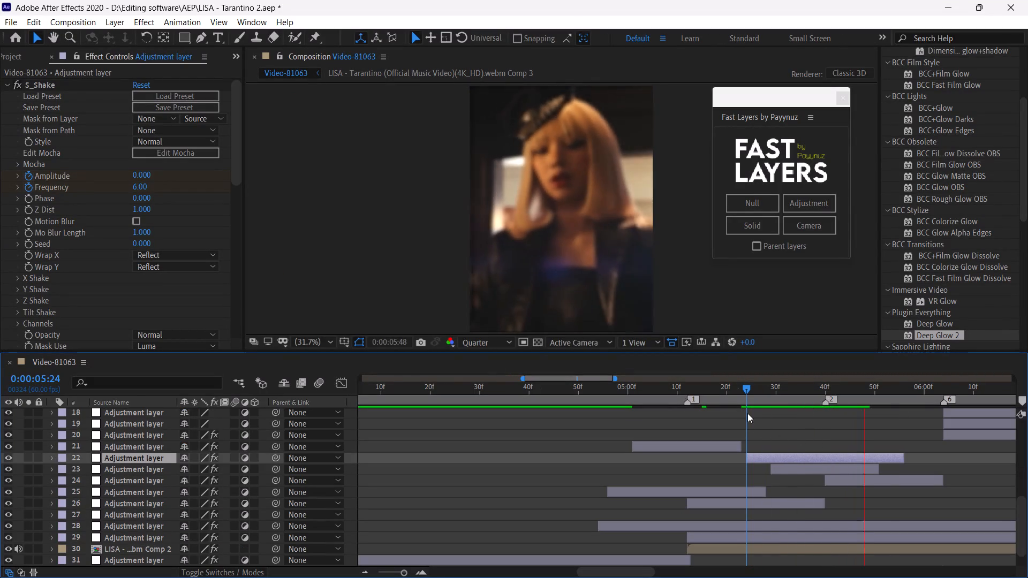
pyautogui.click(745, 387)
pyautogui.press('space')
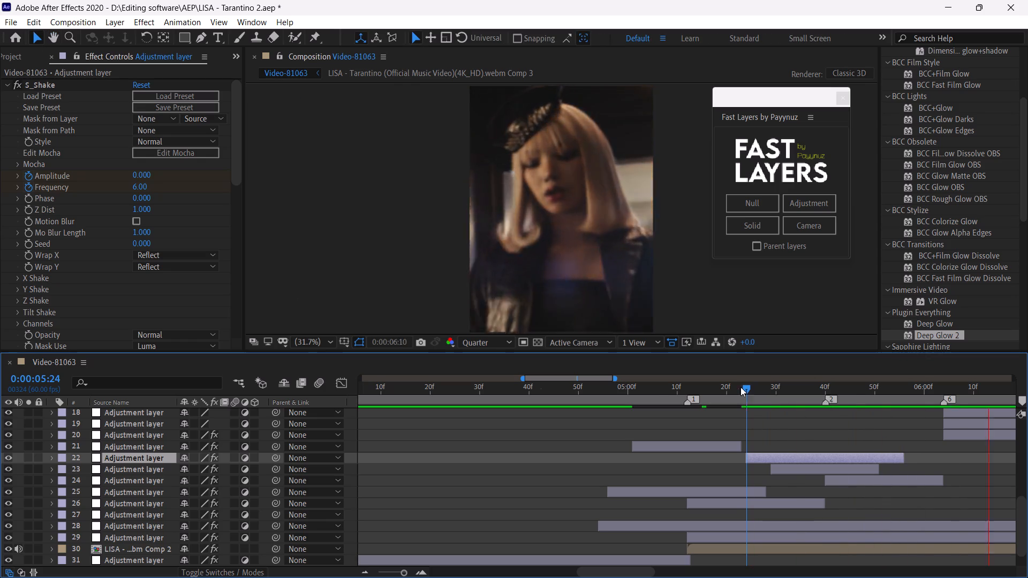
pyautogui.click(663, 385)
pyautogui.press('space')
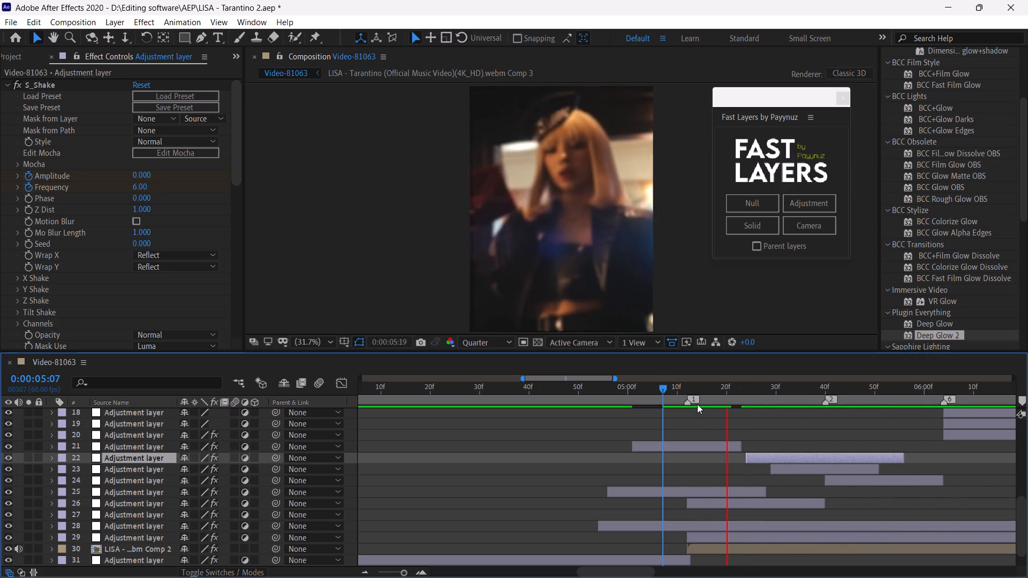
pyautogui.click(667, 389)
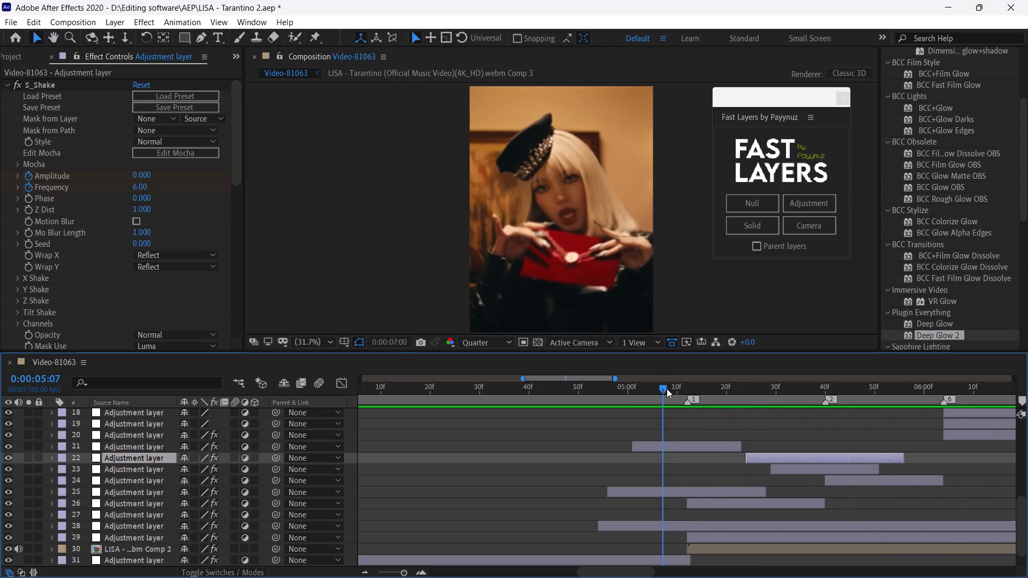
# Review the shake transitions around markers 1 and 2 by playing from 0:00:05:07 and 0:00:05:36 and scrubbing past marker 2.
pyautogui.press('space')
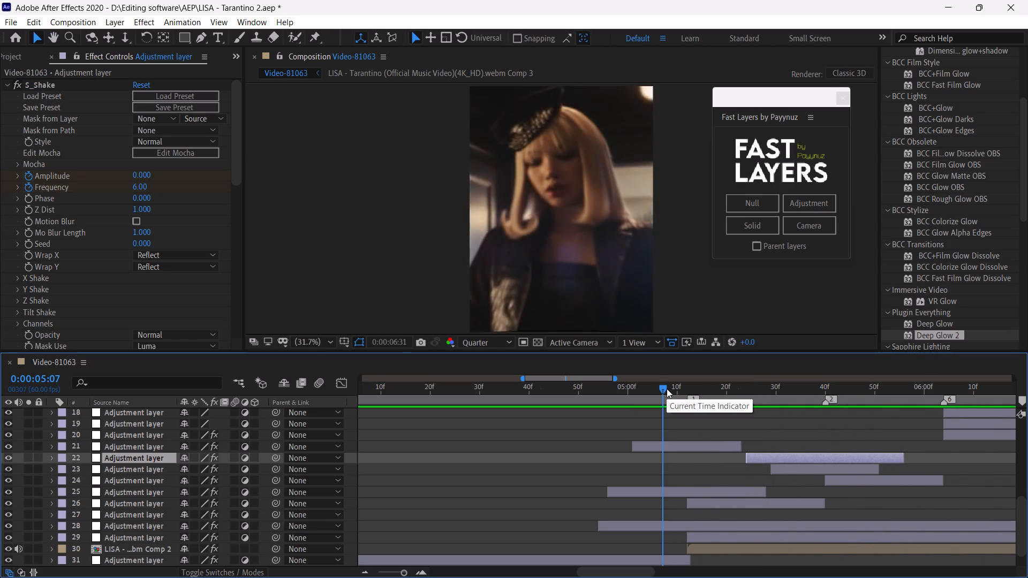
pyautogui.click(667, 389)
pyautogui.press('space')
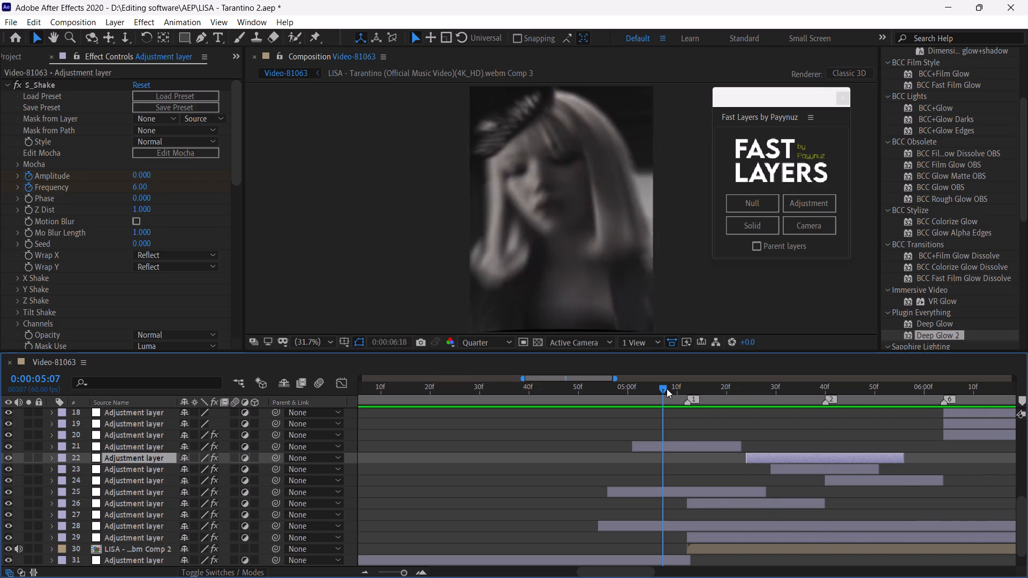
pyautogui.moveTo(736, 393); pyautogui.dragTo(774, 429)
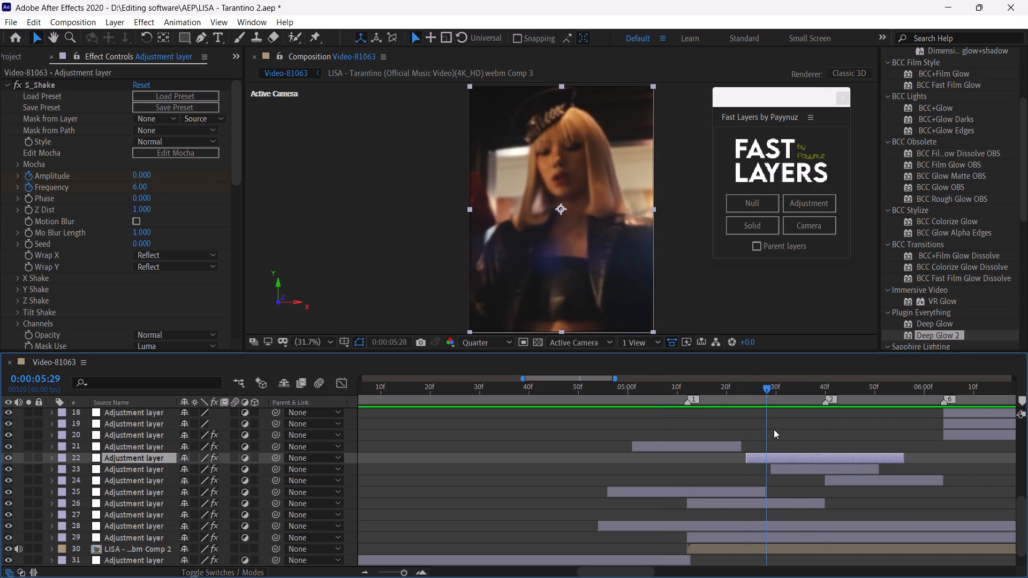
pyautogui.moveTo(774, 429); pyautogui.dragTo(855, 468)
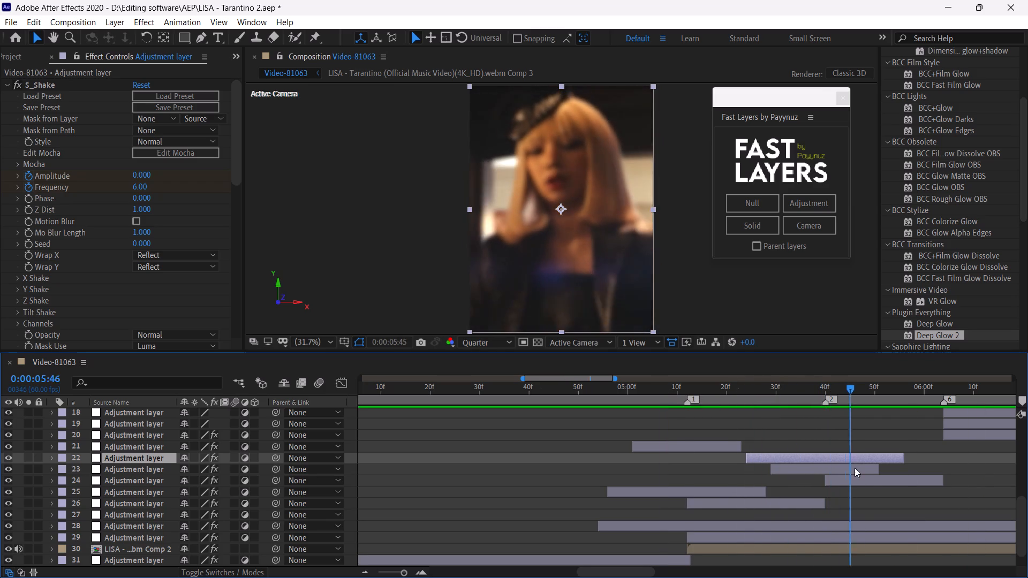
pyautogui.moveTo(855, 468); pyautogui.dragTo(807, 475)
pyautogui.press('space')
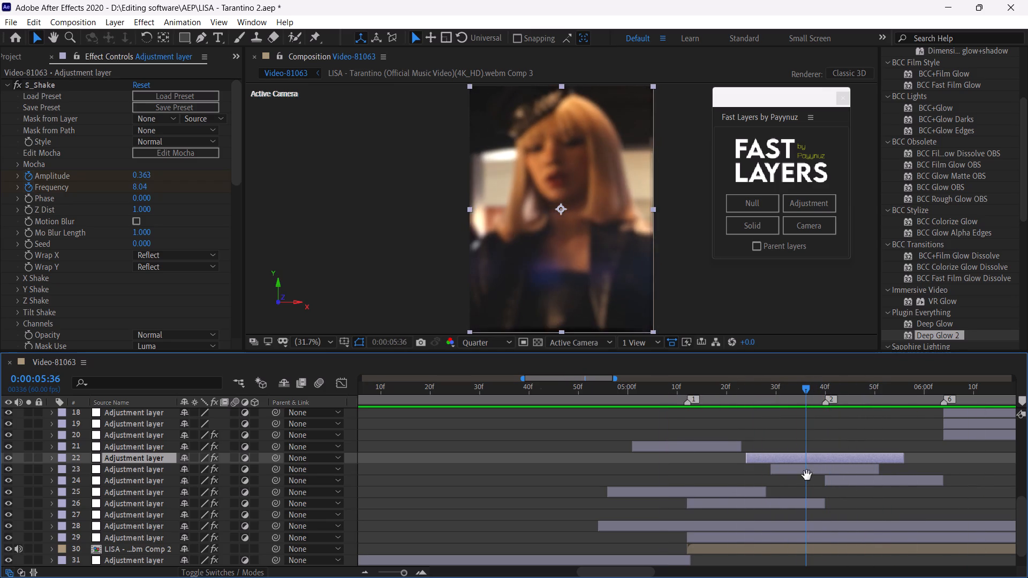
pyautogui.click(811, 389)
pyautogui.press('space')
# Examine the keyframes of the adjustment layers in rows 22, 23 and 25 around markers 1 and 2, especially where the shakes overlap near 0:00:05:28.
pyautogui.moveTo(746, 390); pyautogui.dragTo(767, 411)
pyautogui.click(790, 454)
pyautogui.press('u')
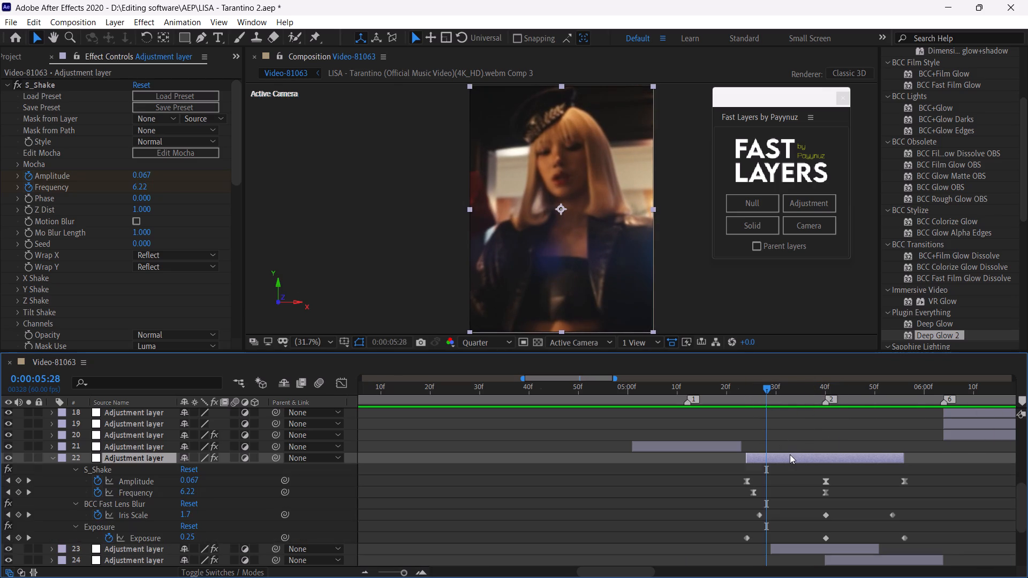
pyautogui.scroll(-1, 803, 440)
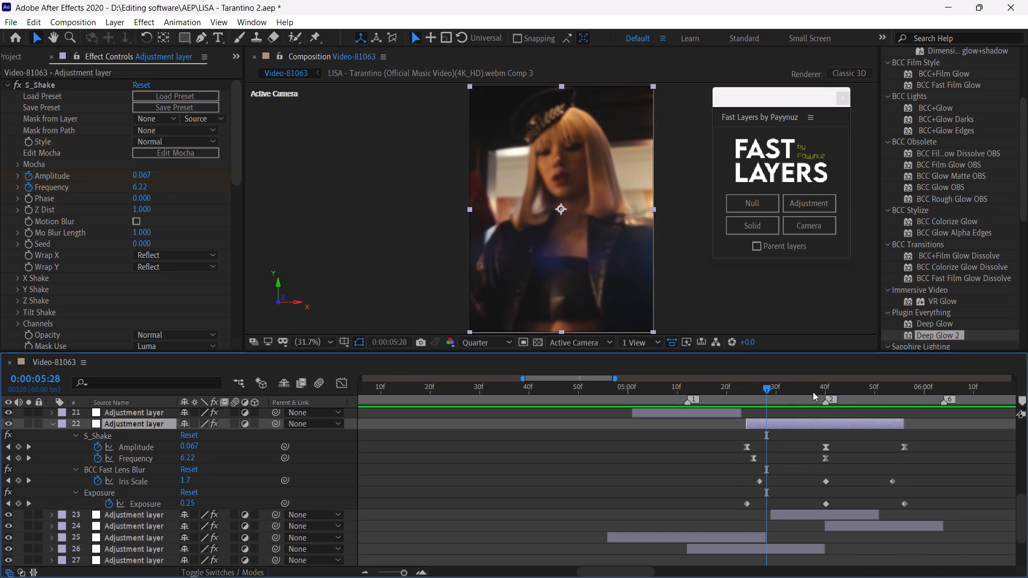
pyautogui.moveTo(813, 390); pyautogui.dragTo(826, 403)
pyautogui.scroll(-1, 822, 438)
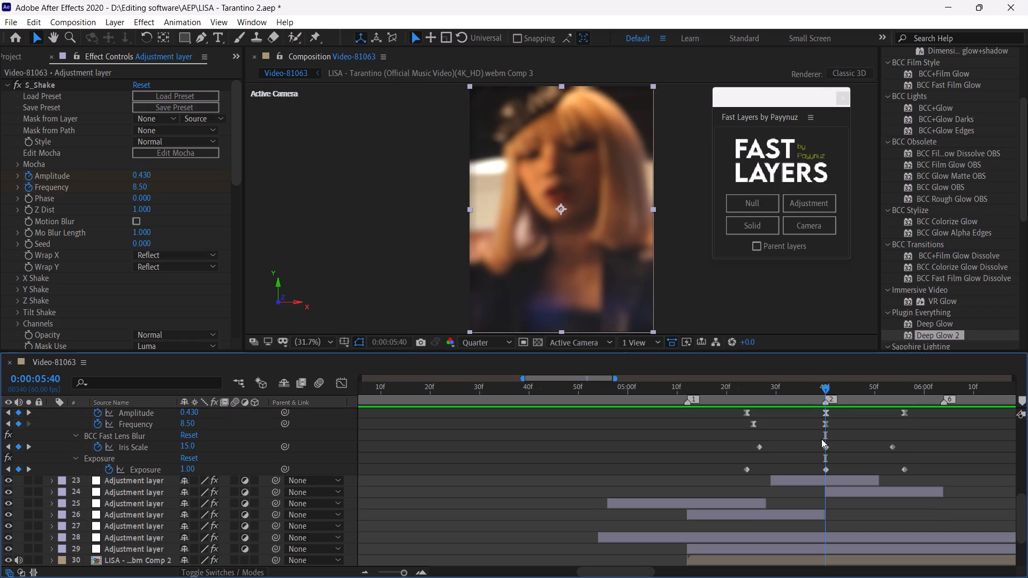
pyautogui.scroll(-1, 821, 441)
pyautogui.click(821, 443)
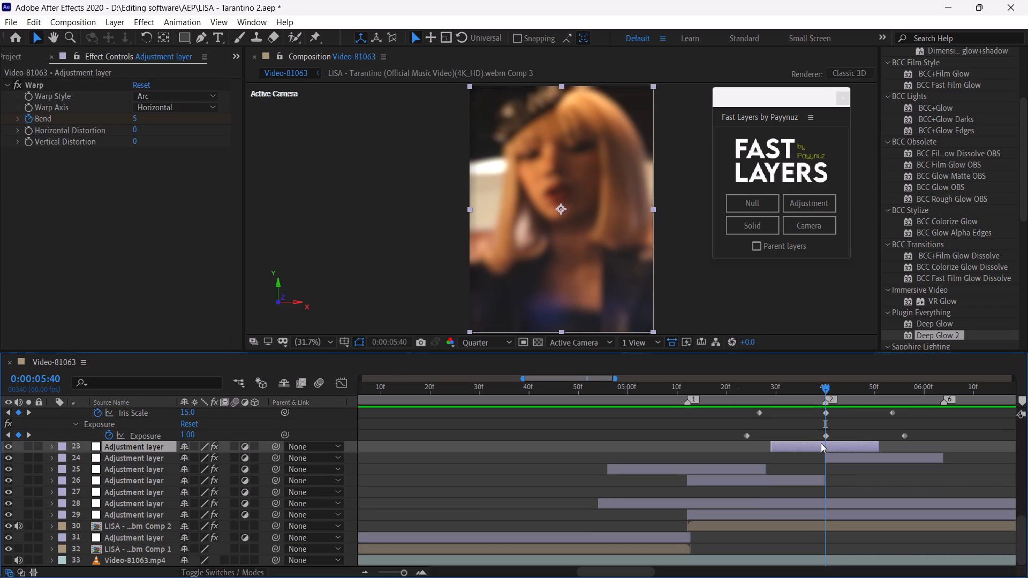
pyautogui.press('u')
pyautogui.press('u')
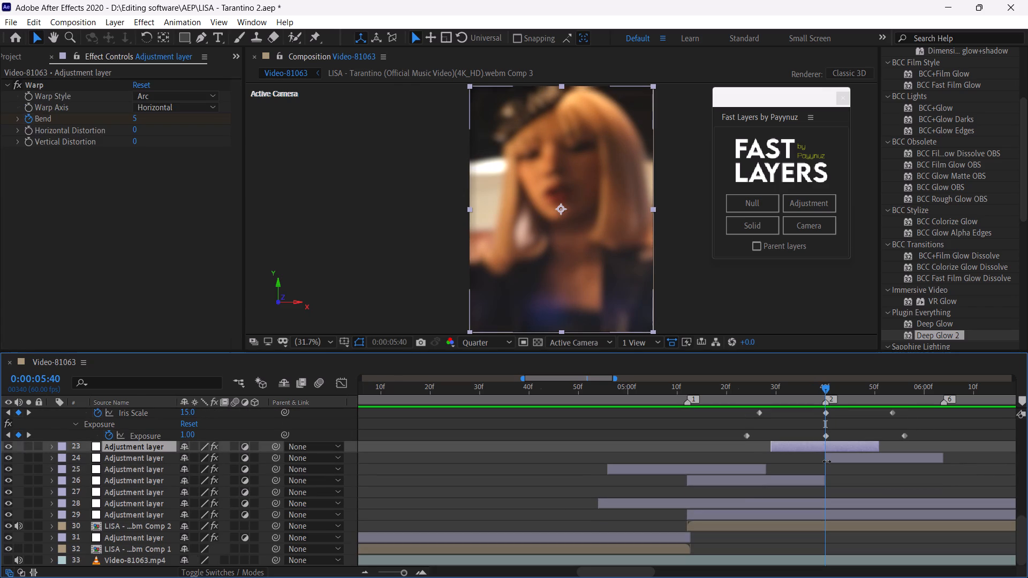
pyautogui.click(726, 467)
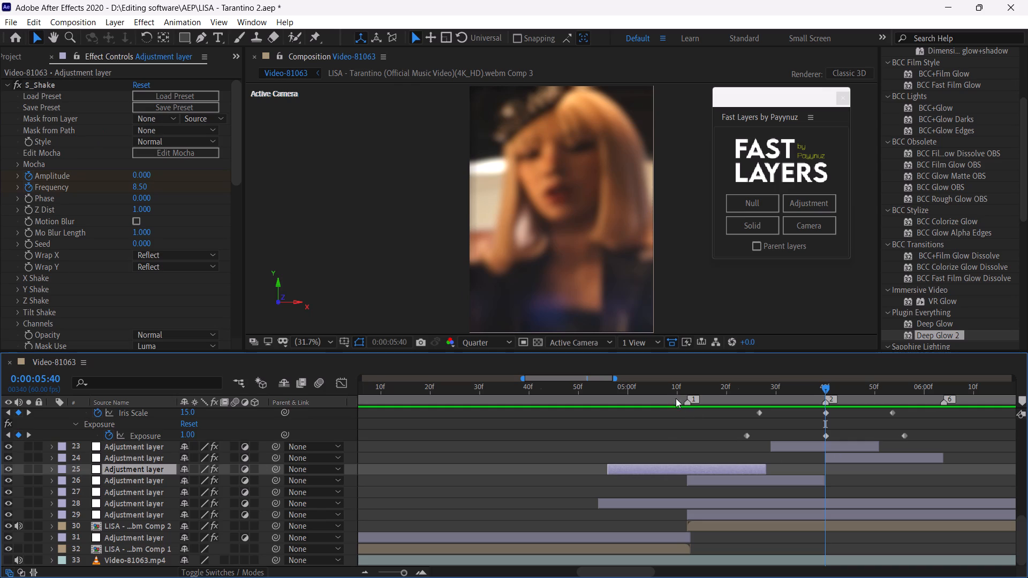
pyautogui.moveTo(669, 393); pyautogui.dragTo(690, 413)
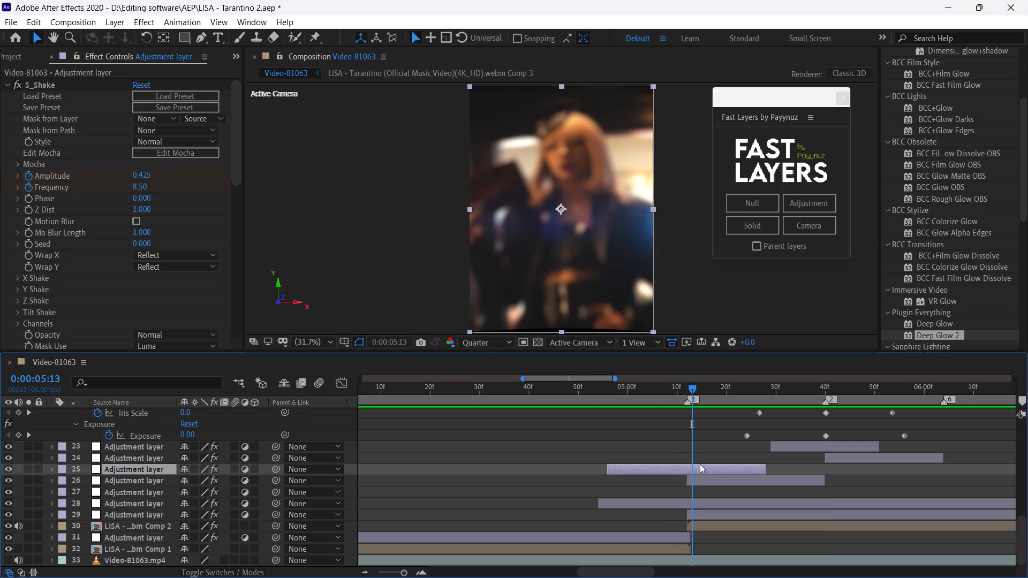
pyautogui.press('u')
pyautogui.moveTo(737, 396); pyautogui.dragTo(755, 409)
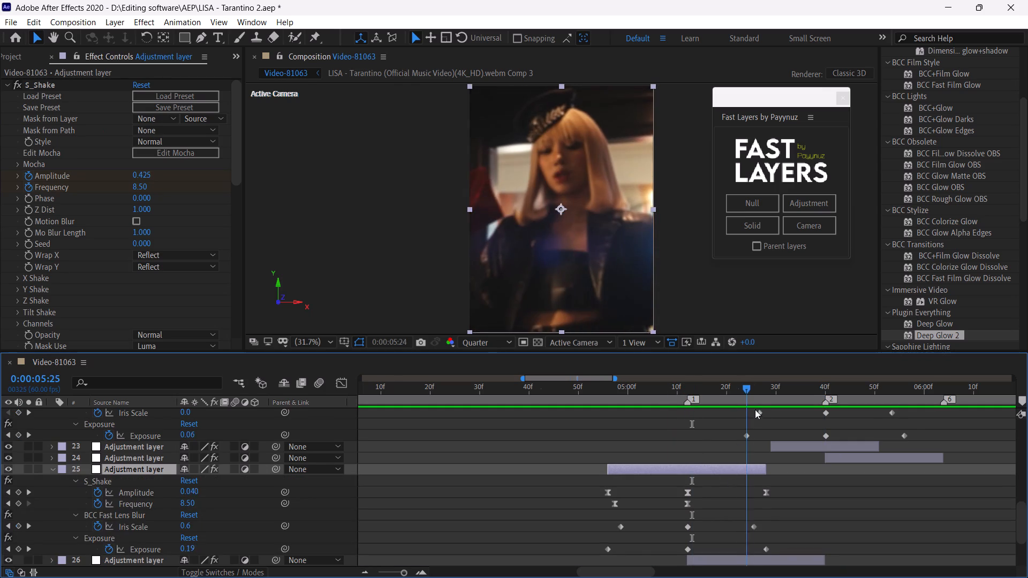
pyautogui.moveTo(755, 409); pyautogui.dragTo(766, 416)
# Compress row 22's S_Shake Amplitude and Frequency keyframes in time to span about 0:00:05:28 to 0:00:05:52, keeping the middle ones on marker 2.
pyautogui.scroll(1, 805, 477)
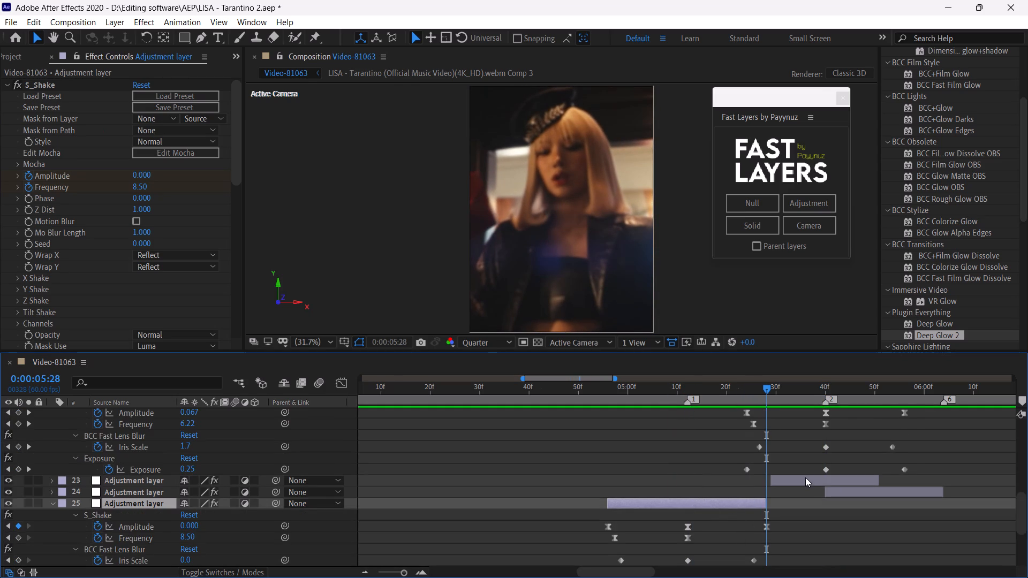
pyautogui.scroll(1, 805, 477)
pyautogui.click(797, 425)
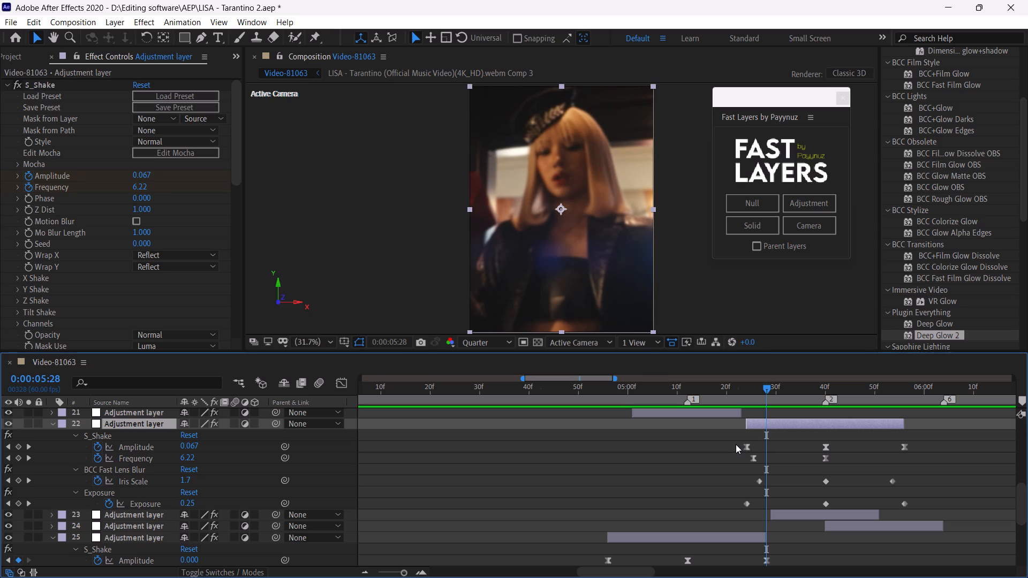
pyautogui.moveTo(736, 444); pyautogui.dragTo(913, 454)
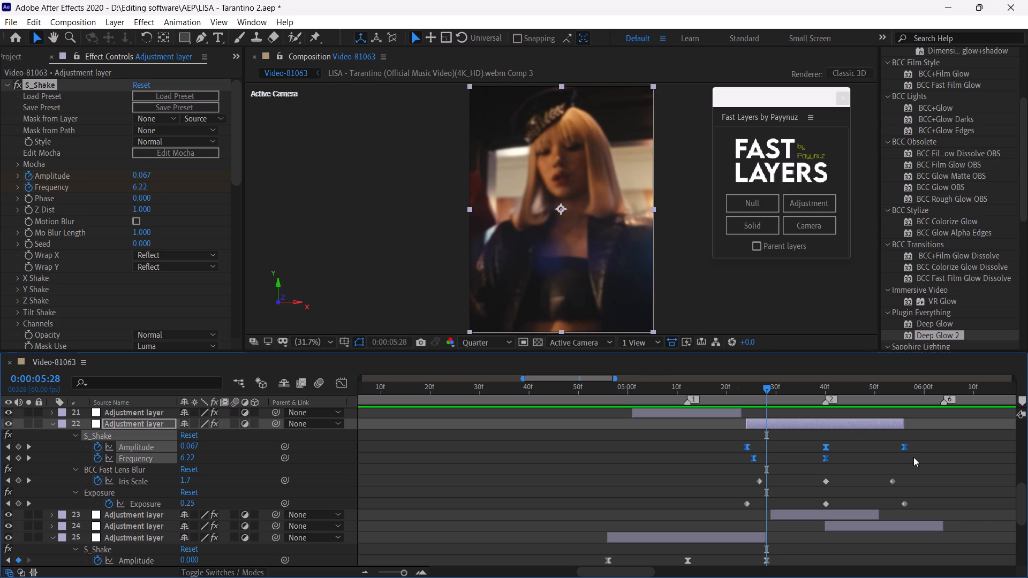
pyautogui.click(913, 457)
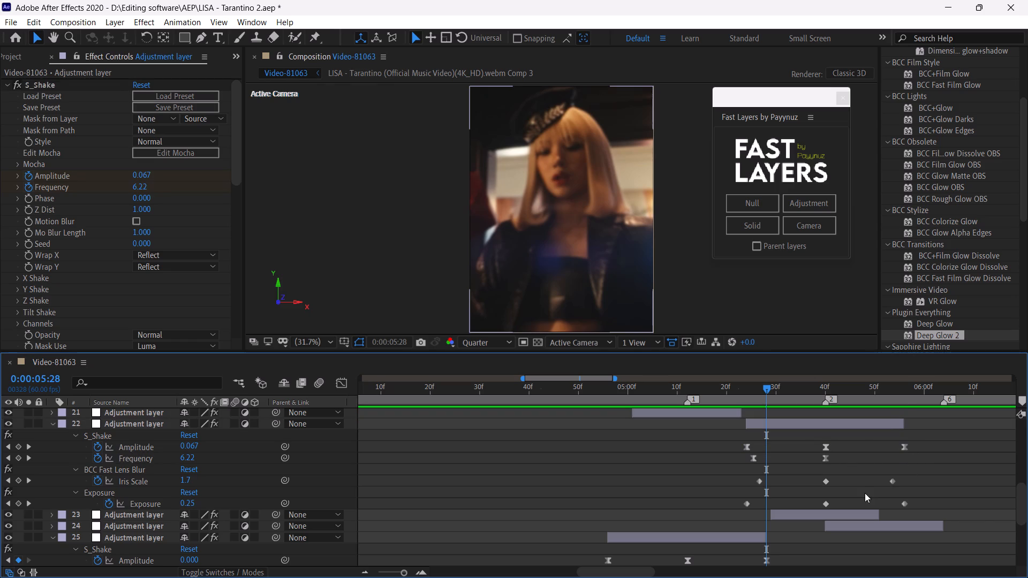
pyautogui.scroll(-1, 863, 493)
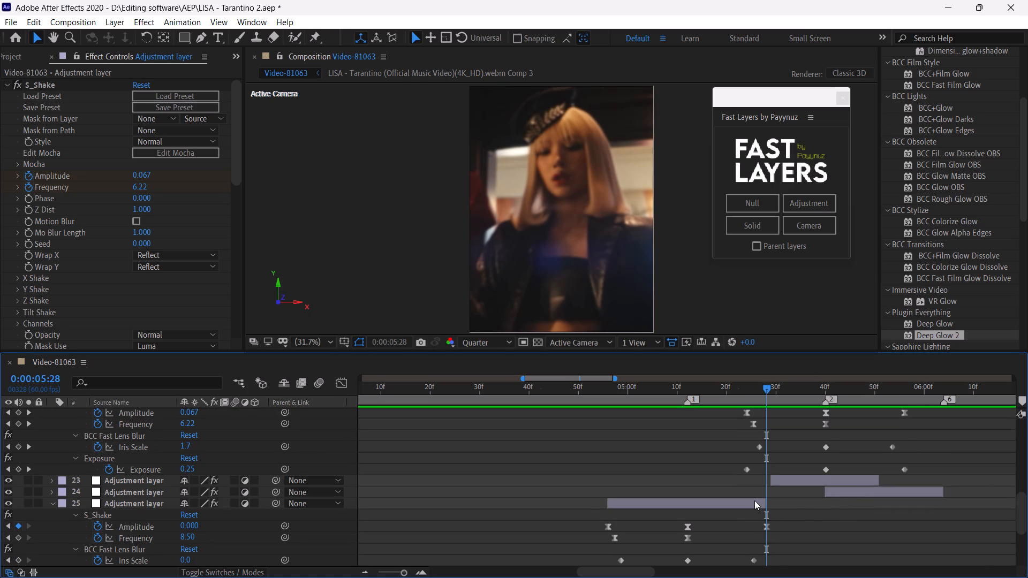
pyautogui.scroll(1, 842, 513)
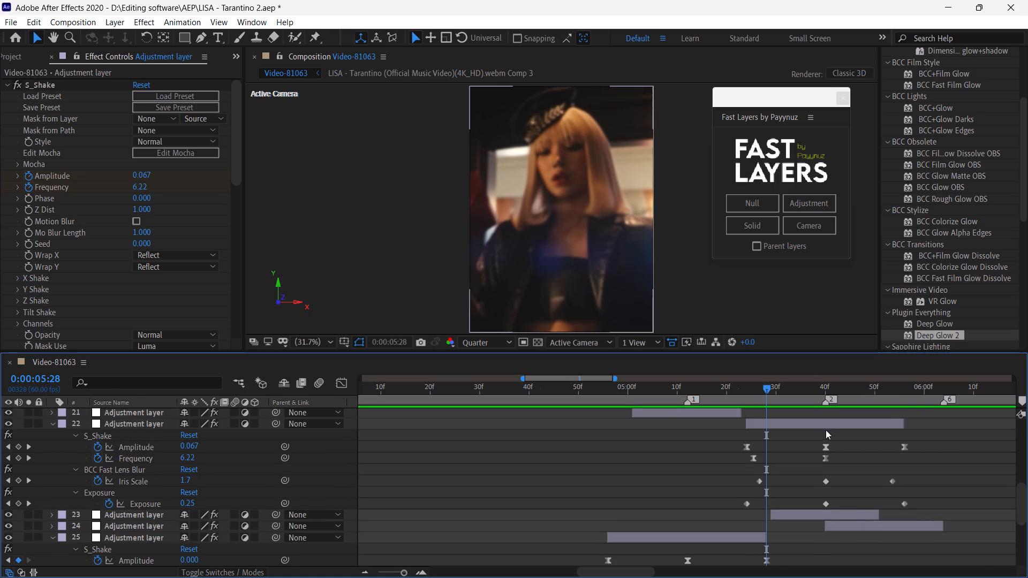
pyautogui.click(823, 424)
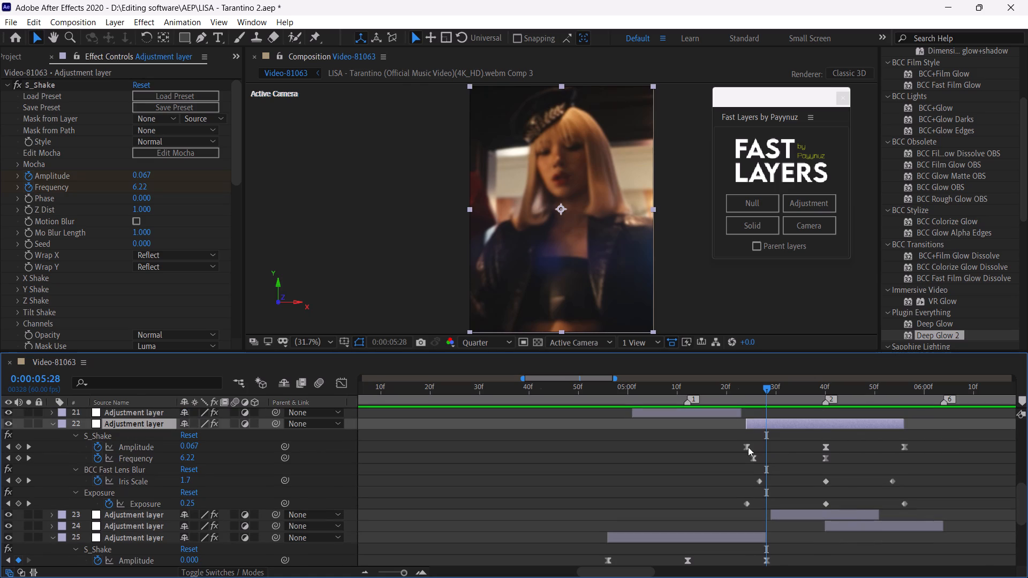
pyautogui.moveTo(737, 444); pyautogui.dragTo(906, 465)
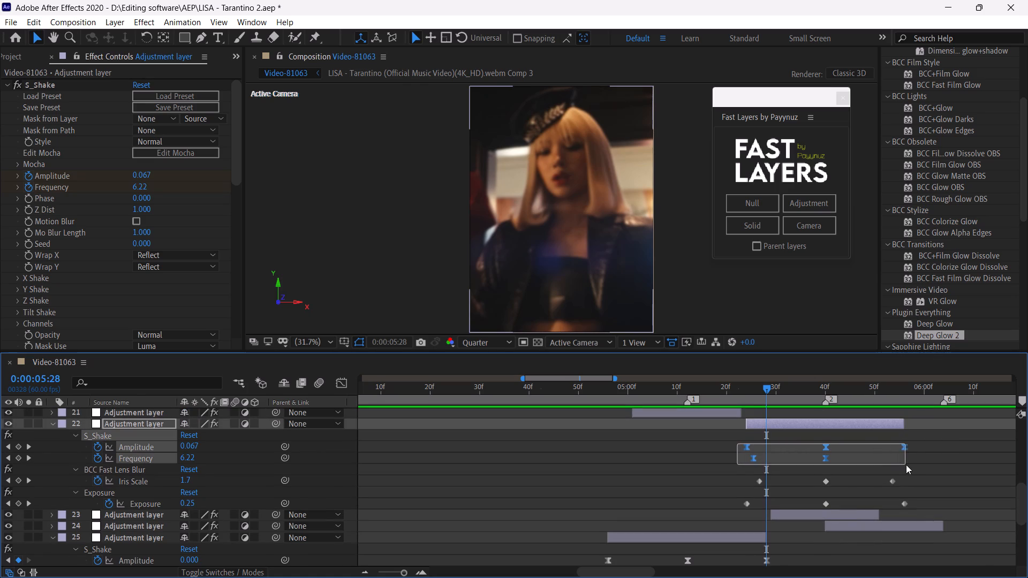
pyautogui.moveTo(906, 465); pyautogui.dragTo(914, 465)
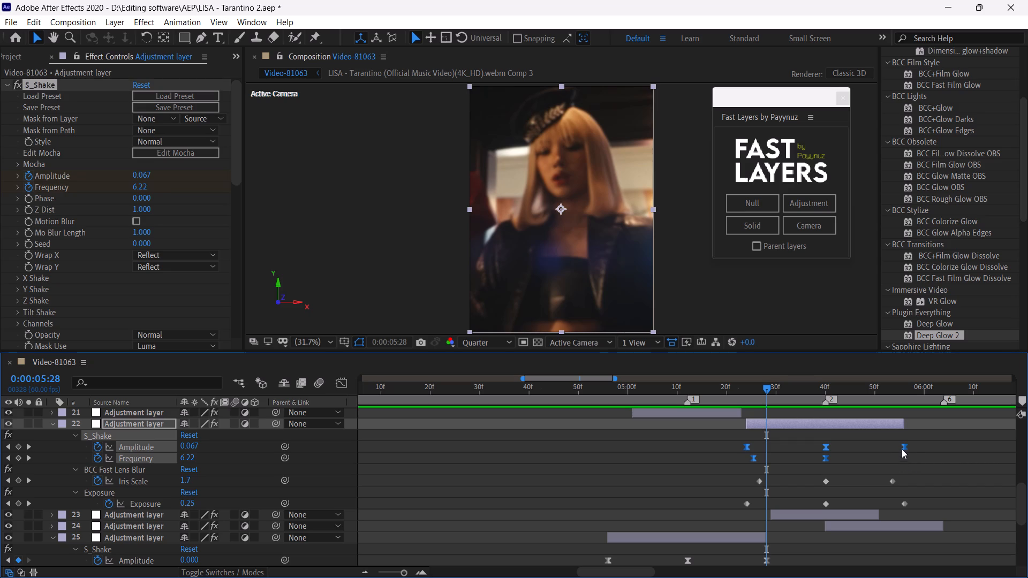
pyautogui.keyDown('alt'); pyautogui.moveTo(903, 446); pyautogui.dragTo(867, 452); pyautogui.keyUp('alt')
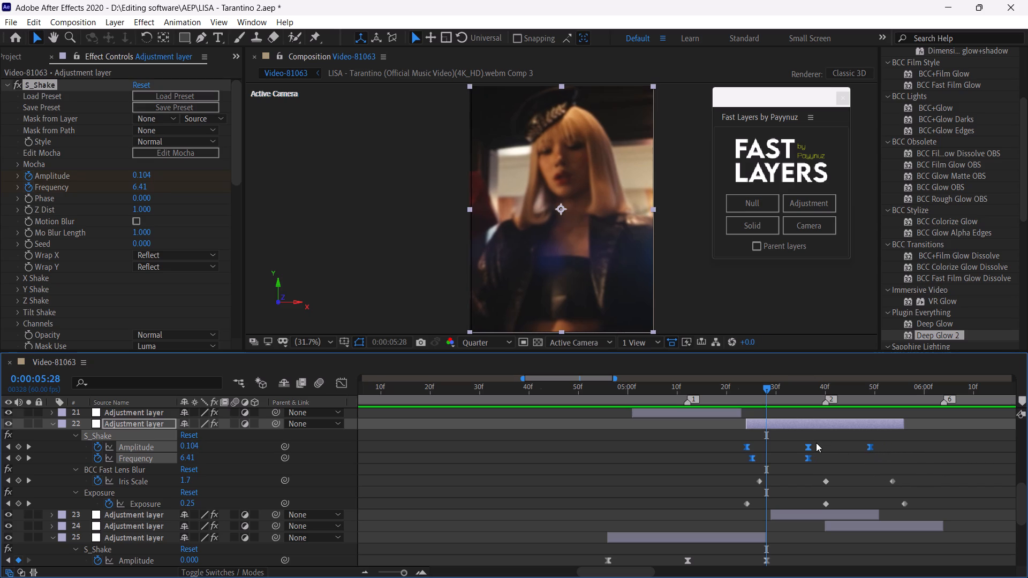
pyautogui.moveTo(809, 446); pyautogui.dragTo(827, 453)
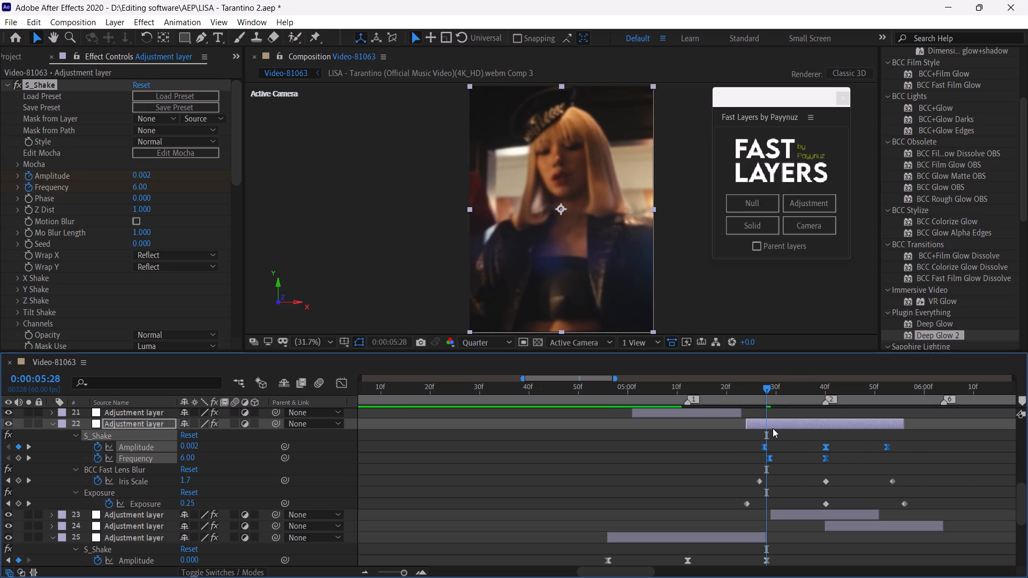
# Play back the edit from 0:00:05:23, 0:00:05:11 and 0:00:05:21 to review the tightened shake at marker 2.
pyautogui.click(740, 392)
pyautogui.press('space')
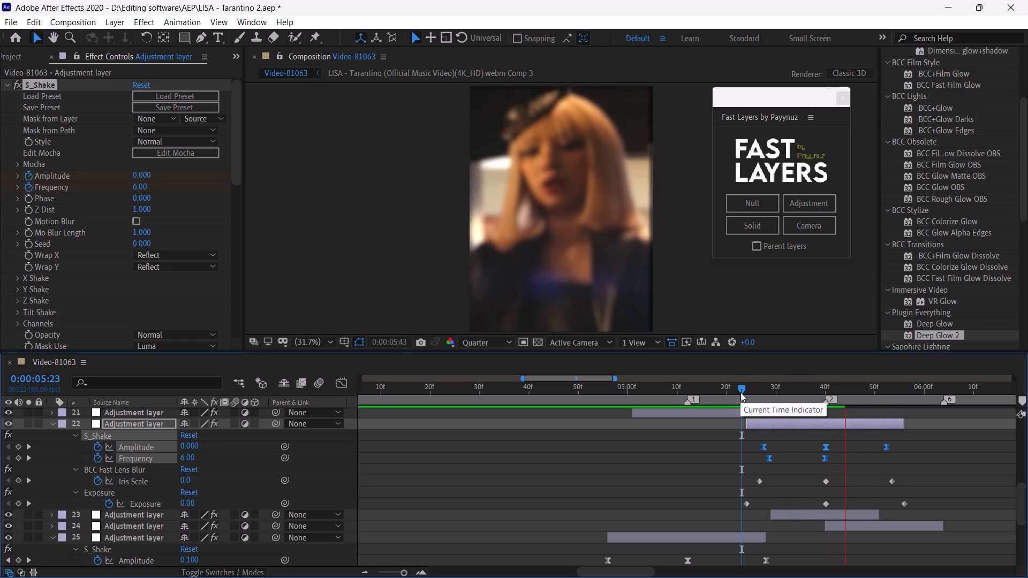
pyautogui.click(740, 392)
pyautogui.press('space')
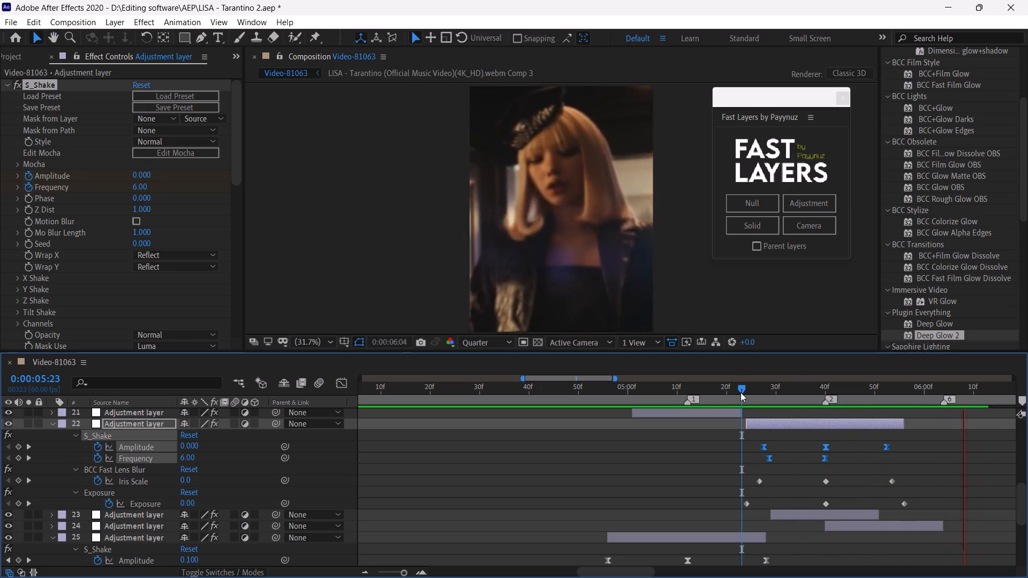
pyautogui.click(684, 399)
pyautogui.press('space')
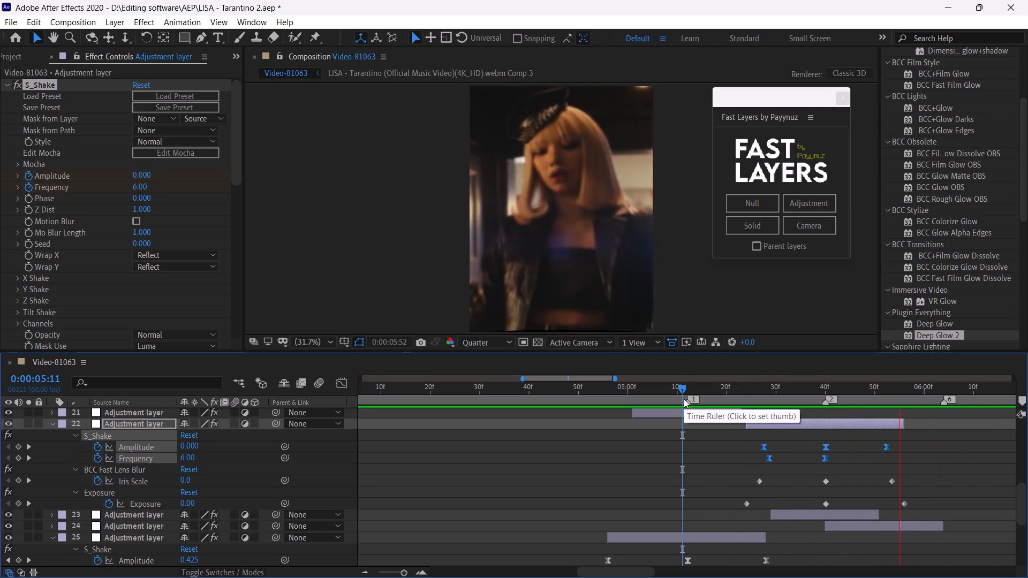
pyautogui.click(730, 396)
pyautogui.press('space')
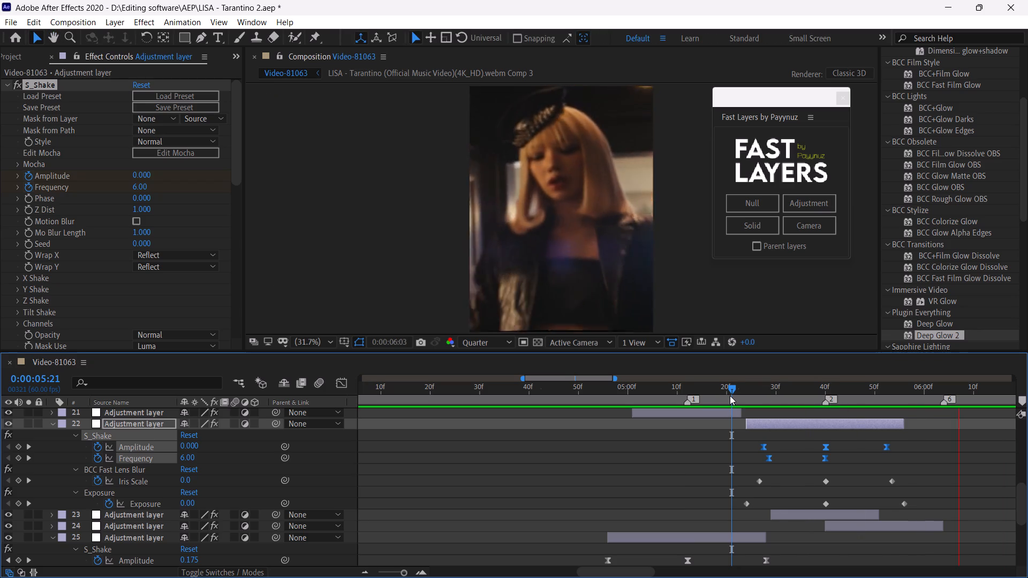
pyautogui.click(730, 396)
pyautogui.press('space')
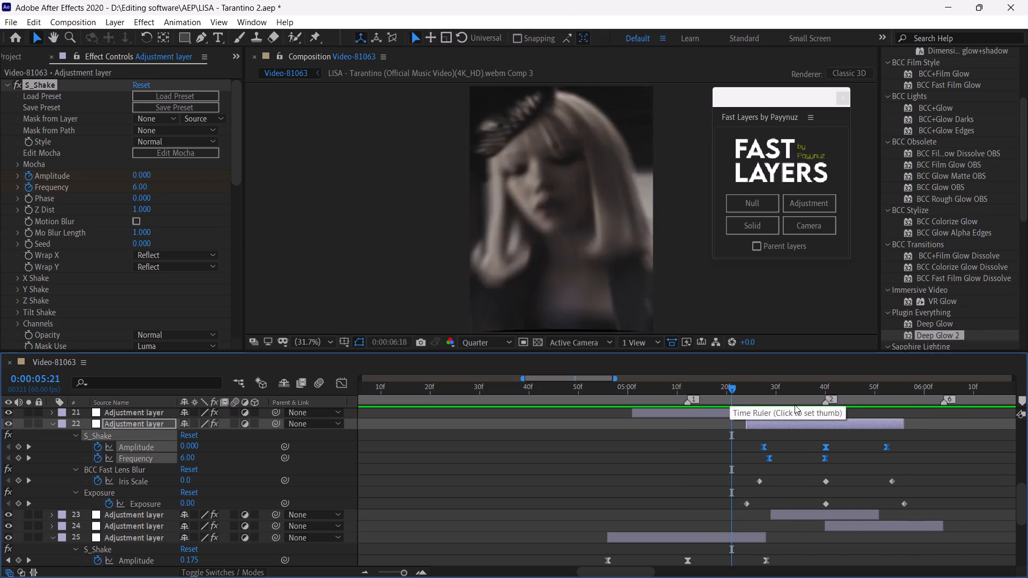
# Duplicate the row 22 shake adjustment layer and shift the copy later so its middle keyframes align with marker 6 at 0:00:06:04.
pyautogui.moveTo(813, 391); pyautogui.dragTo(826, 404)
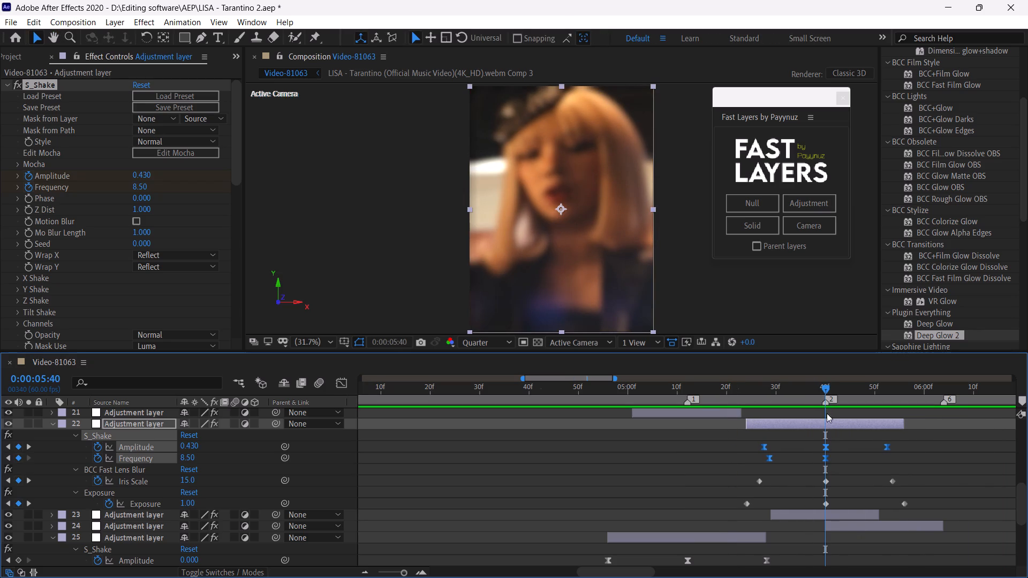
pyautogui.click(849, 435)
pyautogui.click(850, 427)
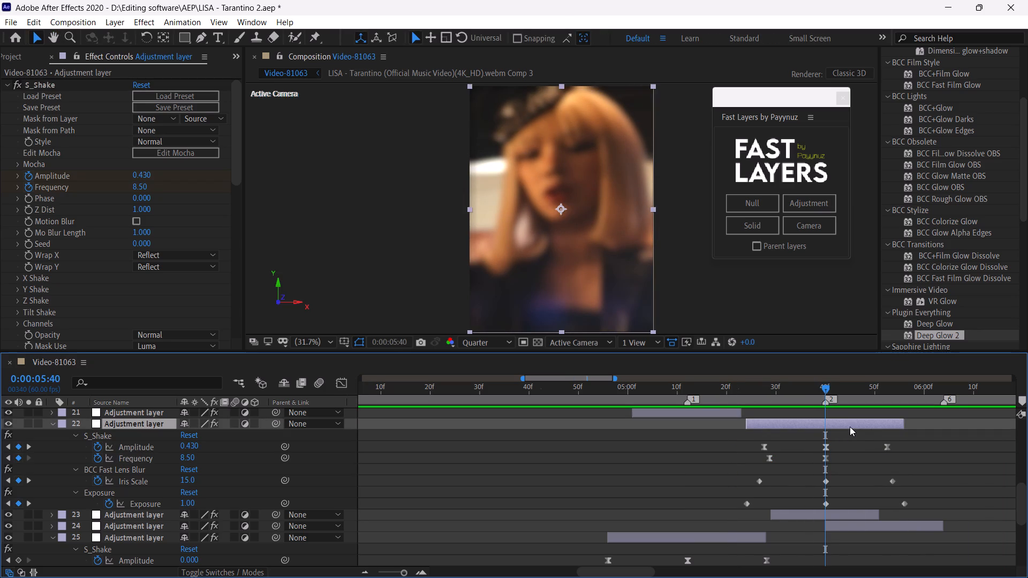
pyautogui.hotkey('ctrl', 'd')
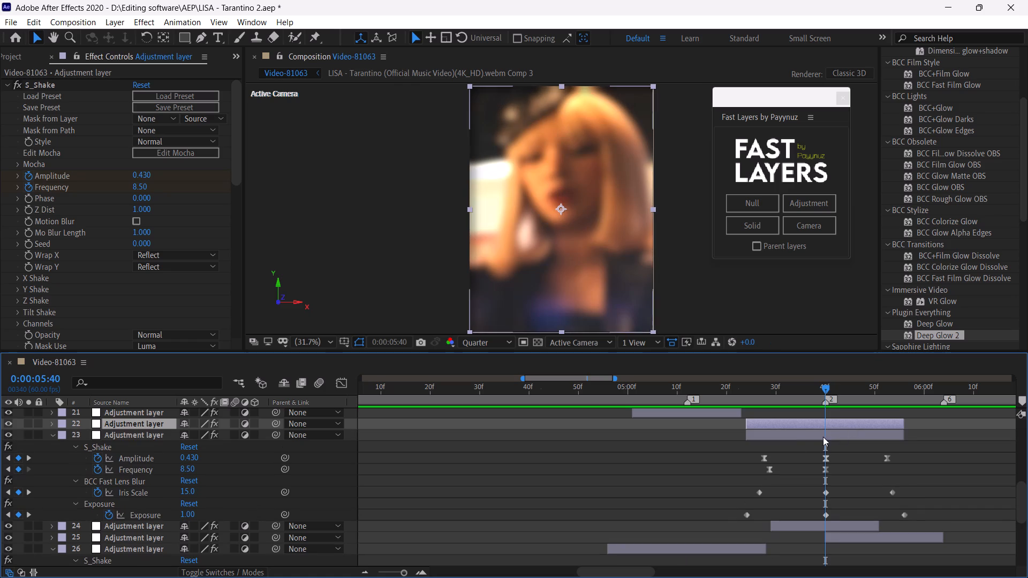
pyautogui.moveTo(814, 423); pyautogui.dragTo(926, 440)
pyautogui.press('u')
pyautogui.moveTo(927, 396); pyautogui.dragTo(938, 407)
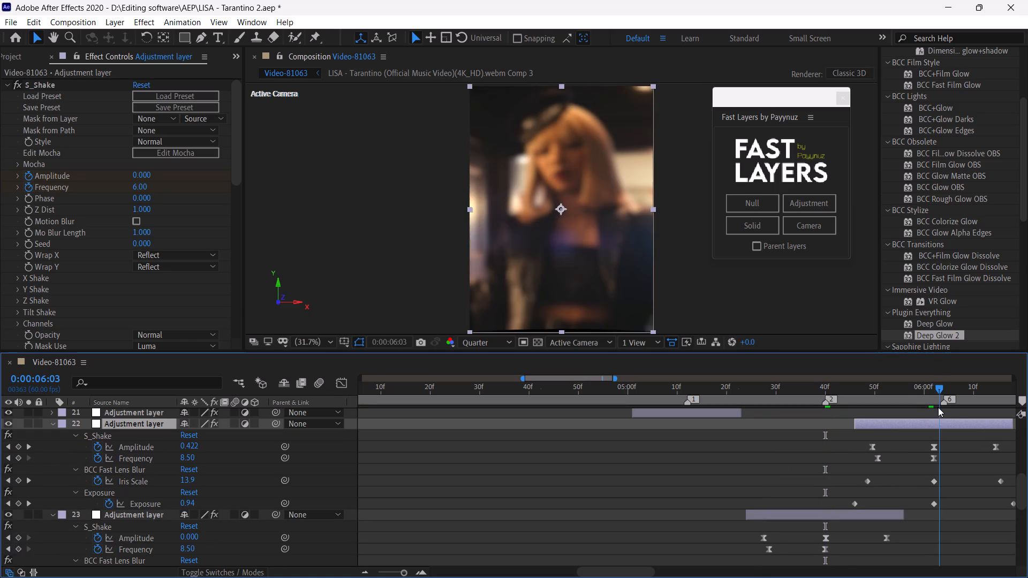
pyautogui.moveTo(938, 407); pyautogui.dragTo(943, 414)
pyautogui.moveTo(941, 424); pyautogui.dragTo(951, 428)
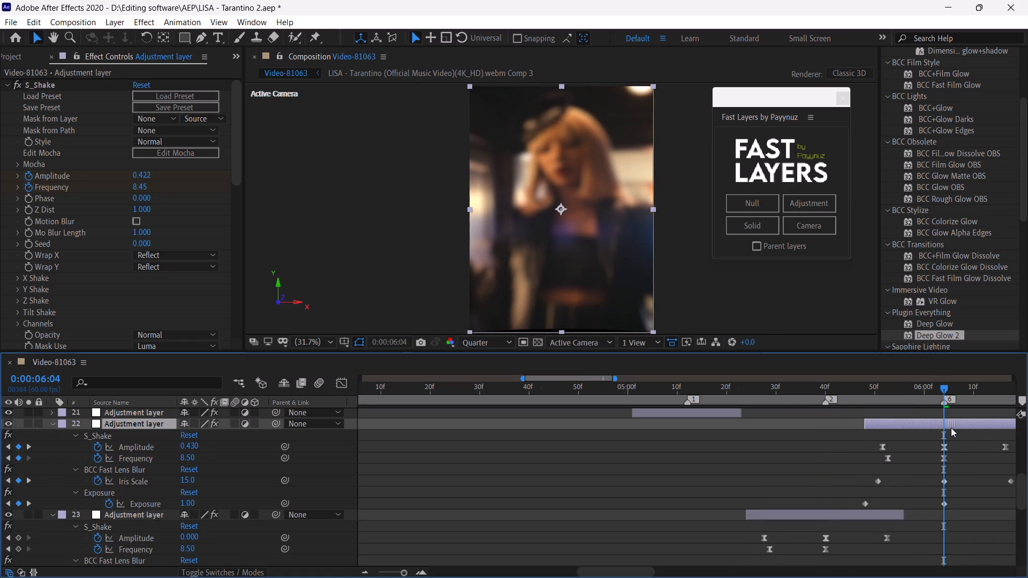
pyautogui.moveTo(951, 428); pyautogui.dragTo(950, 428)
# Play back the edit from 0:00:05:35 to review the shake transitions at markers 2 and 6.
pyautogui.click(799, 387)
pyautogui.press('space')
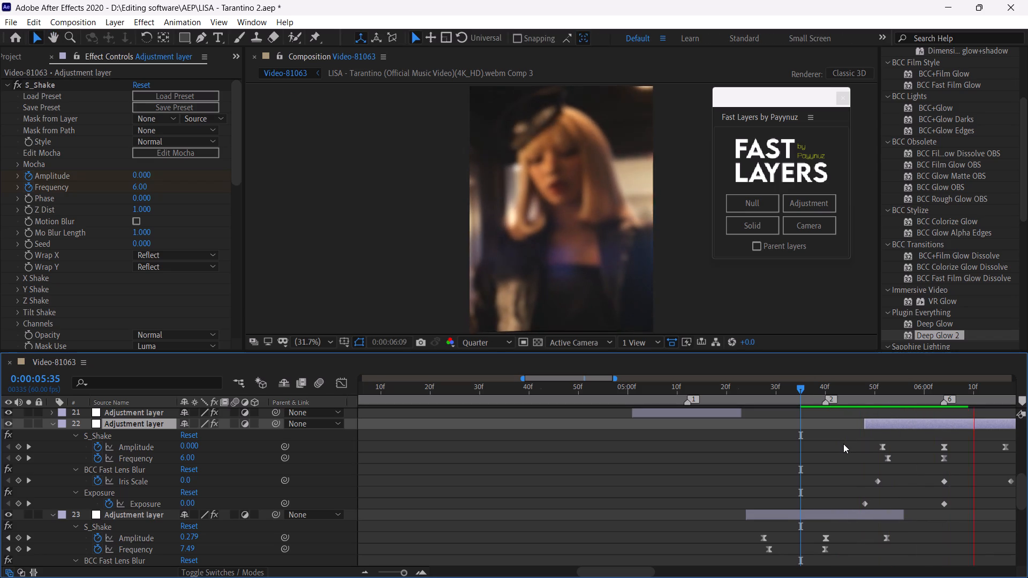
# Replay the edit repeatedly from 0:00:05:35 to review the shake transitions at markers 2 and 6.
pyautogui.click(800, 389)
pyautogui.press('space')
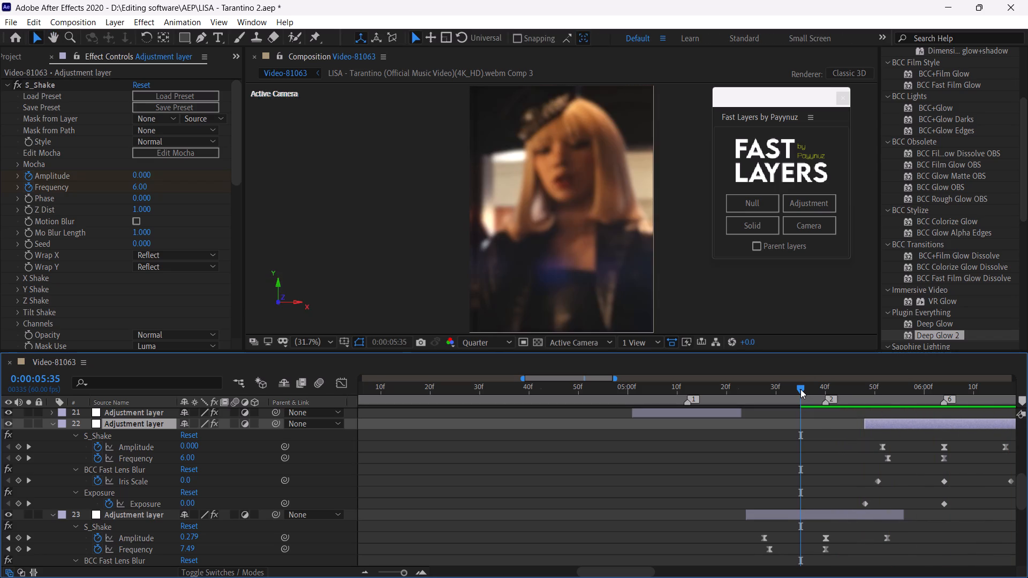
pyautogui.click(800, 389)
pyautogui.press('space')
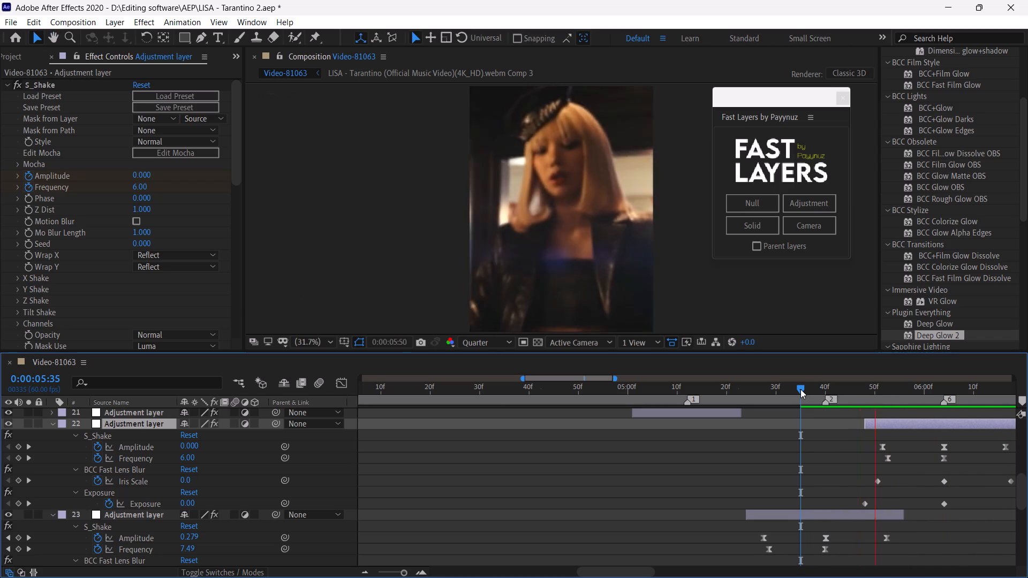
pyautogui.click(800, 389)
pyautogui.press('space')
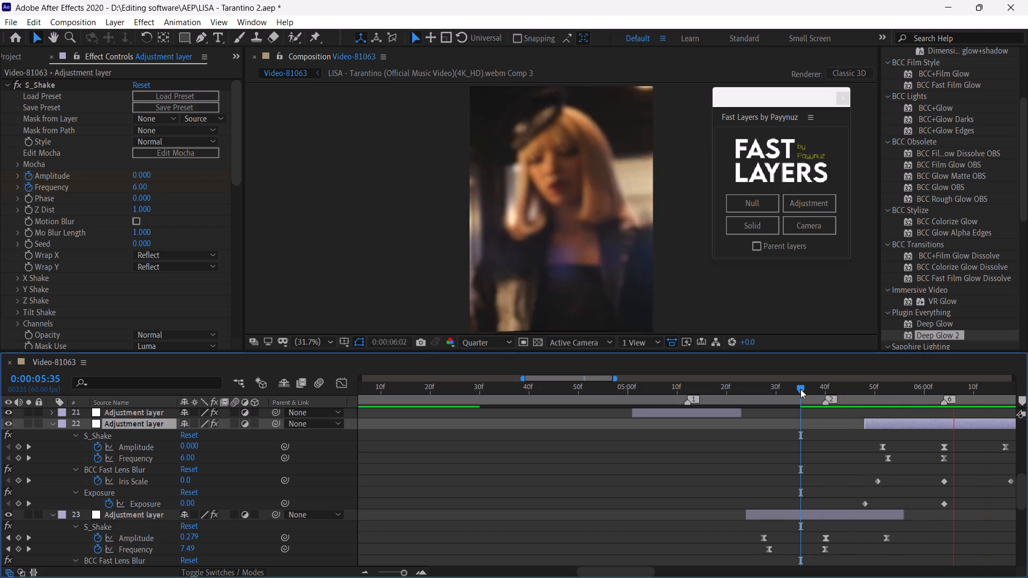
# Compress all row 22 shake, blur and exposure keyframes to span about 0:00:05:53 to 0:00:06:15, centred on marker 6, and save the project.
pyautogui.moveTo(800, 389); pyautogui.dragTo(705, 477)
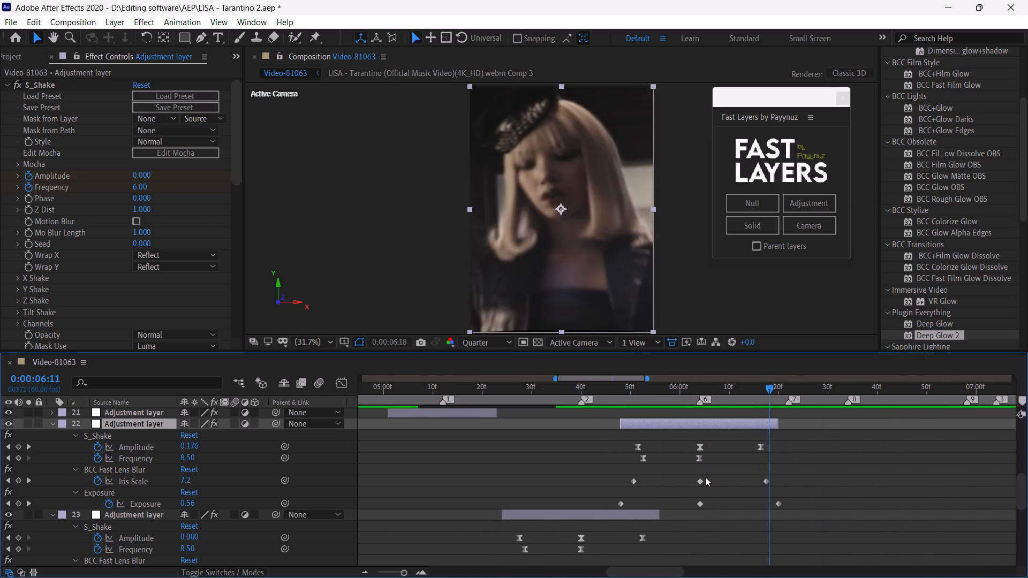
pyautogui.moveTo(705, 477); pyautogui.dragTo(697, 482)
pyautogui.moveTo(623, 443); pyautogui.dragTo(758, 508)
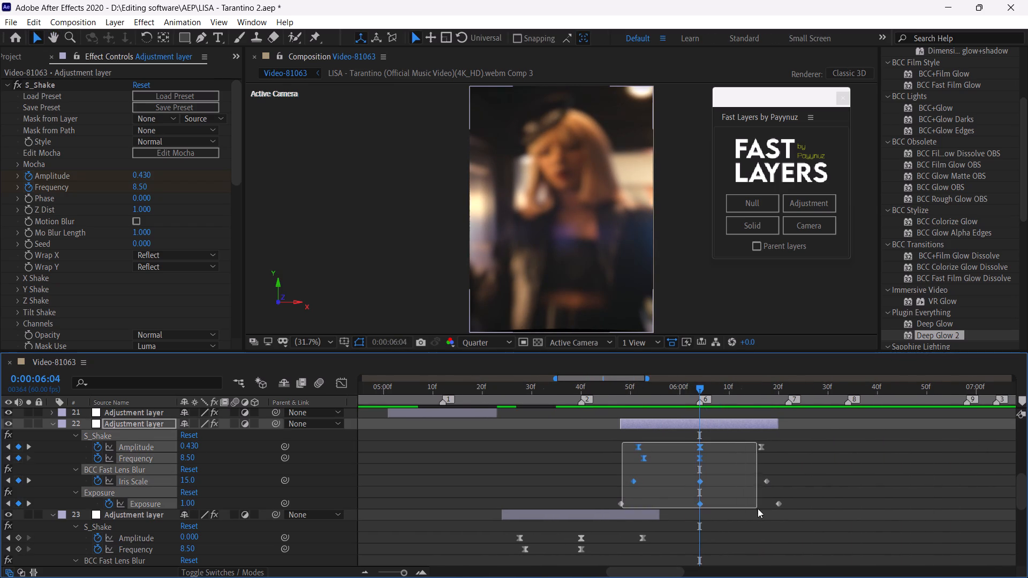
pyautogui.moveTo(758, 508); pyautogui.dragTo(780, 509)
pyautogui.moveTo(604, 438); pyautogui.dragTo(684, 491)
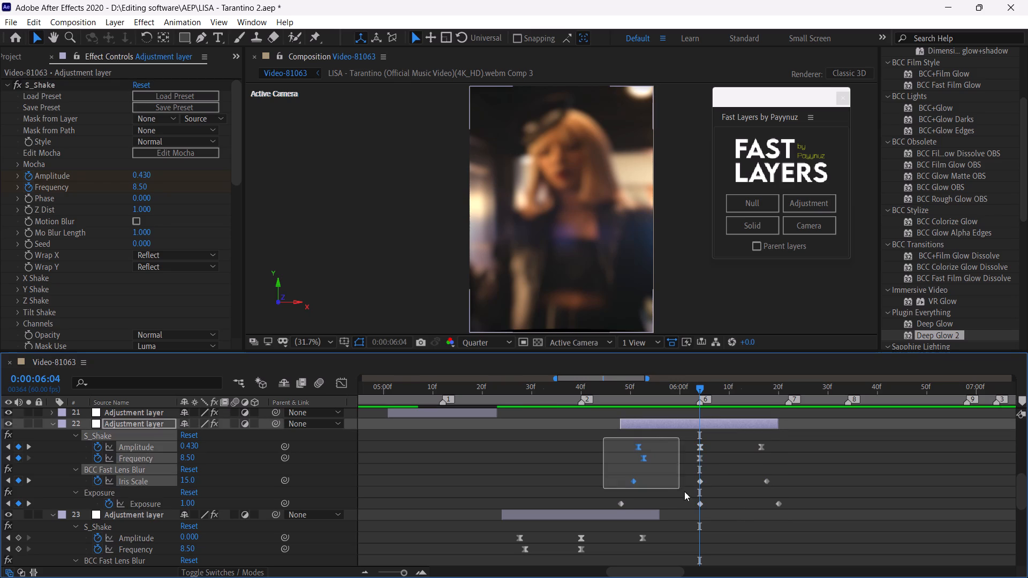
pyautogui.moveTo(684, 491); pyautogui.dragTo(787, 516)
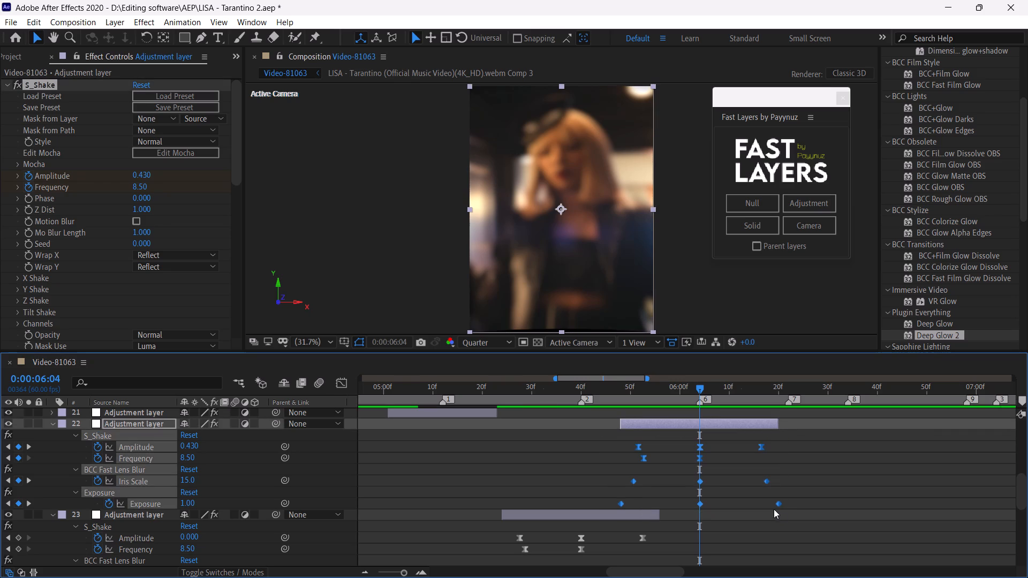
pyautogui.keyDown('alt'); pyautogui.moveTo(779, 504); pyautogui.dragTo(731, 503); pyautogui.keyUp('alt')
pyautogui.moveTo(706, 428); pyautogui.dragTo(729, 437)
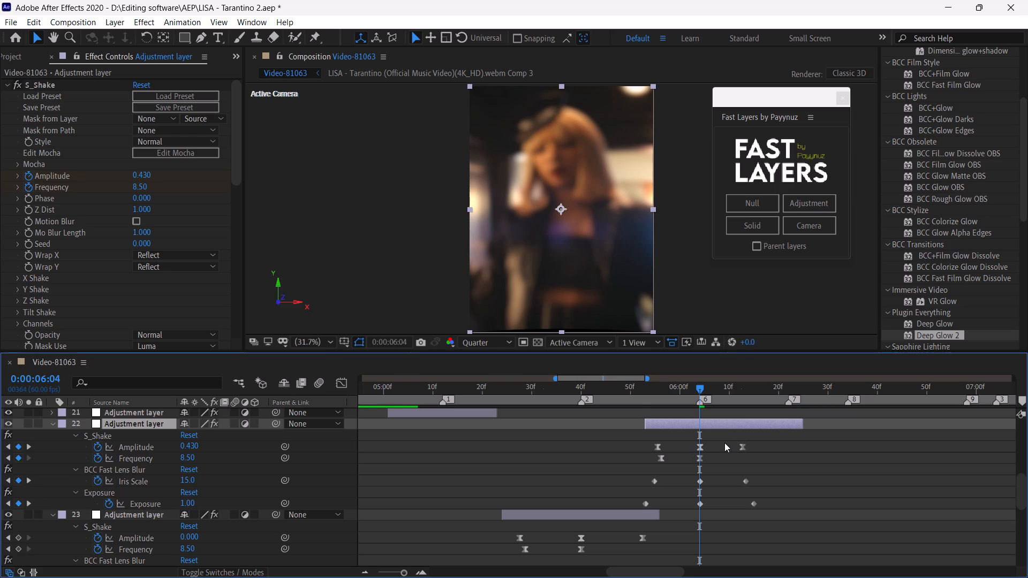
pyautogui.click(724, 443)
pyautogui.click(723, 426)
pyautogui.hotkey('ctrl', 's')
# Duplicate the row 22 adjustment layer, shift the copy so its middle keyframes align with marker 7 at 0:00:06:22, and save the project.
pyautogui.hotkey('ctrl', 'd')
pyautogui.moveTo(718, 422); pyautogui.dragTo(782, 427)
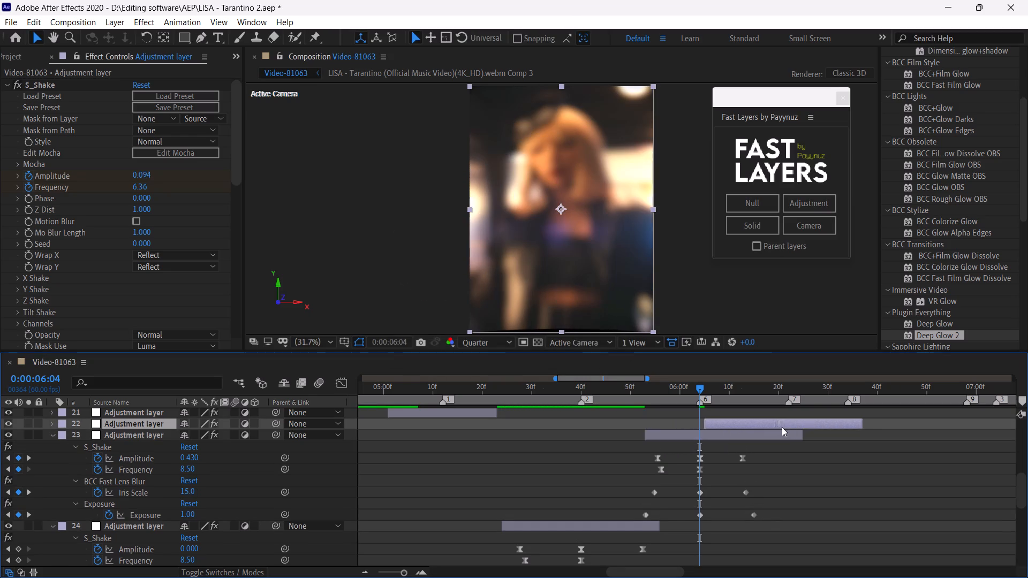
pyautogui.moveTo(782, 427); pyautogui.dragTo(794, 429)
pyautogui.press('u')
pyautogui.moveTo(773, 392); pyautogui.dragTo(787, 409)
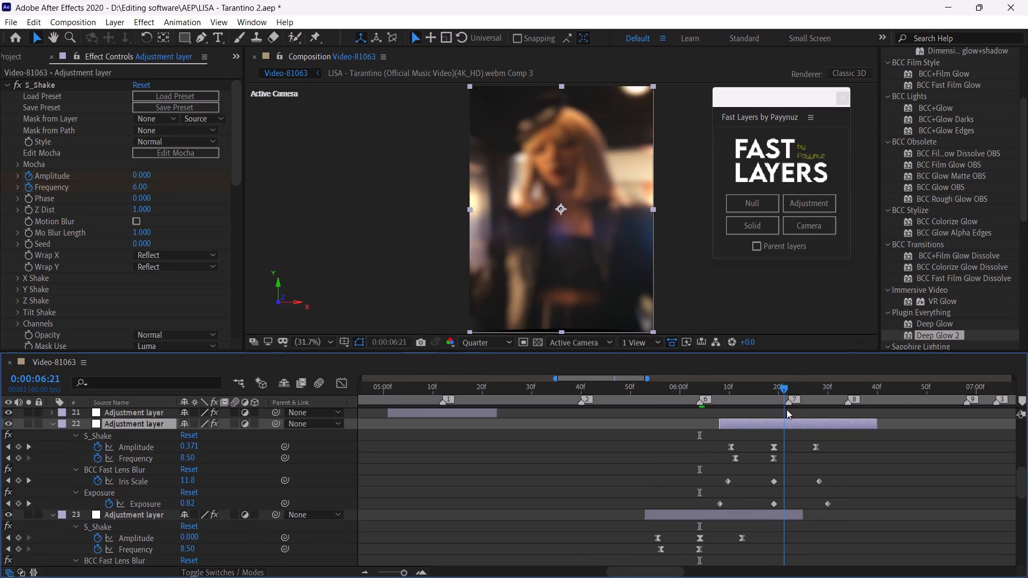
pyautogui.moveTo(787, 409); pyautogui.dragTo(788, 412)
pyautogui.moveTo(787, 422); pyautogui.dragTo(801, 425)
pyautogui.click(811, 441)
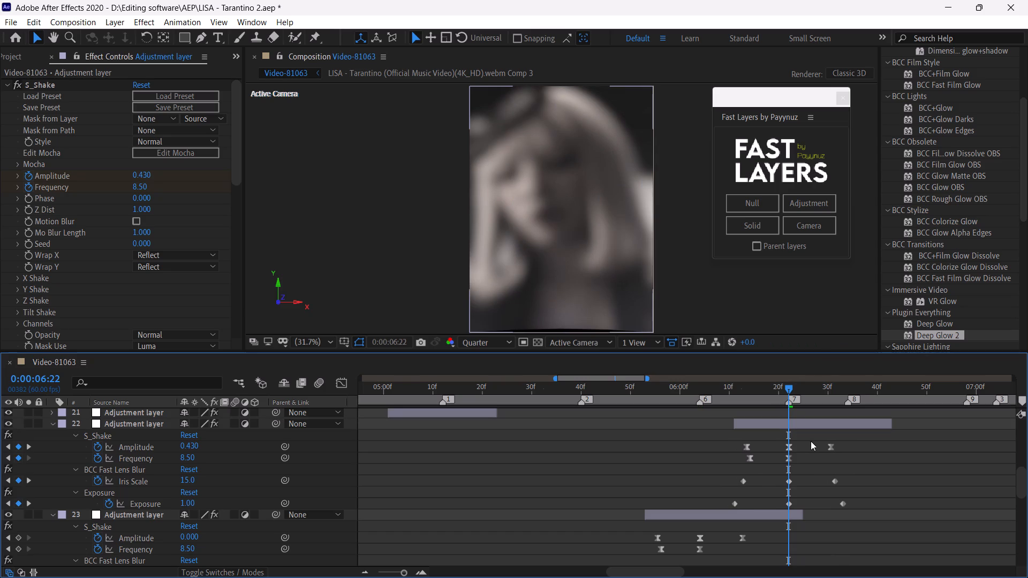
pyautogui.hotkey('ctrl', 's')
# Duplicate the marker 7 adjustment layer and shift the copy later so its middle keyframes align with marker 8 at 0:00:06:34.
pyautogui.click(807, 423)
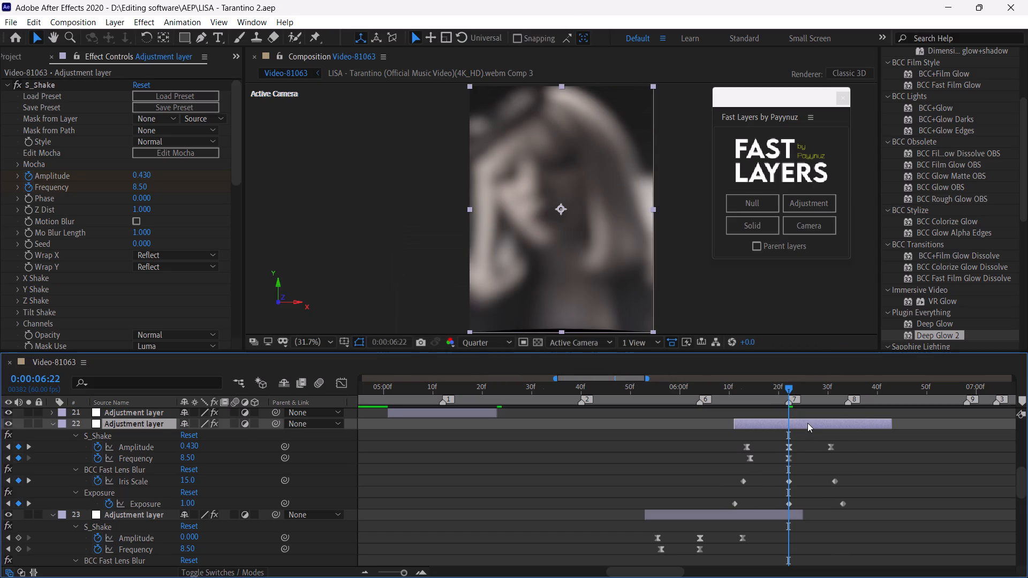
pyautogui.hotkey('ctrl', 'd')
pyautogui.moveTo(802, 423); pyautogui.dragTo(868, 431)
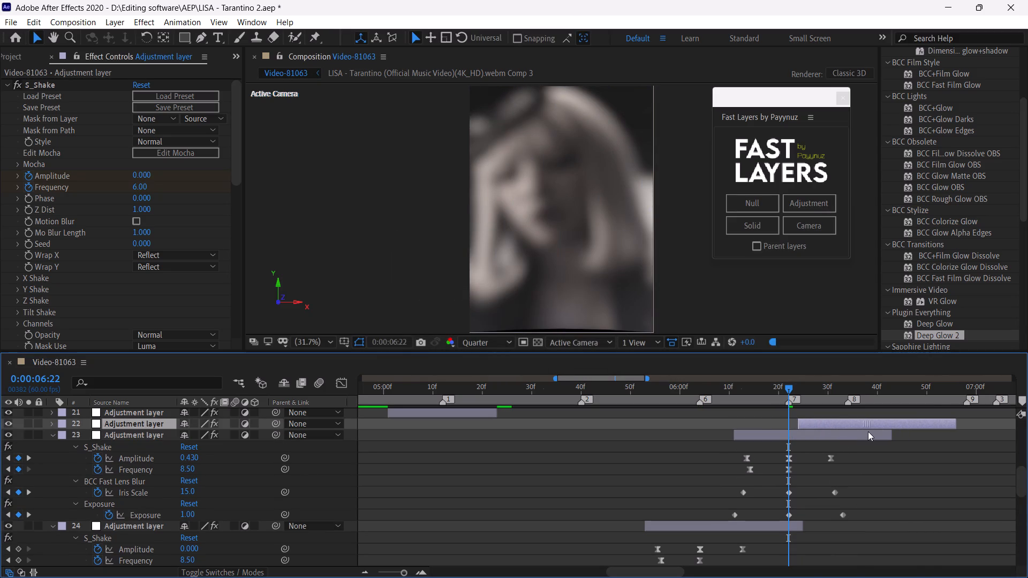
pyautogui.moveTo(868, 431); pyautogui.dragTo(868, 431)
pyautogui.moveTo(832, 391); pyautogui.dragTo(850, 409)
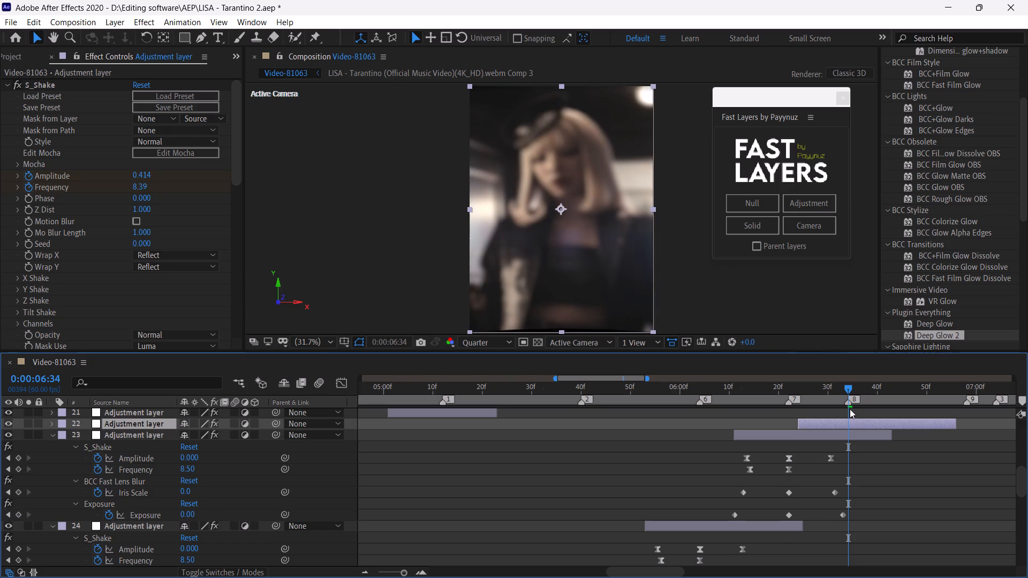
pyautogui.press('u')
pyautogui.moveTo(860, 425); pyautogui.dragTo(860, 424)
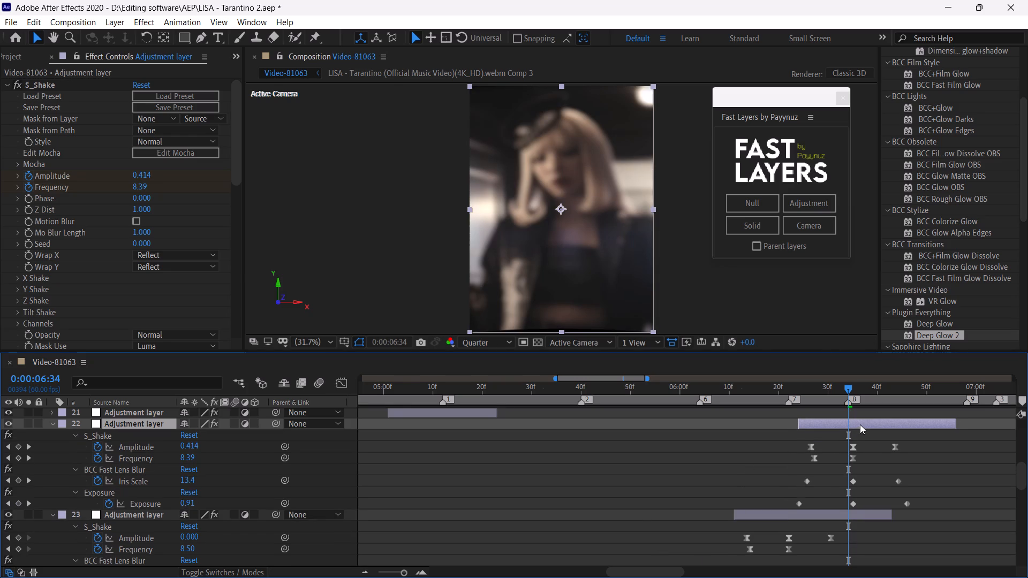
pyautogui.moveTo(860, 424); pyautogui.dragTo(855, 424)
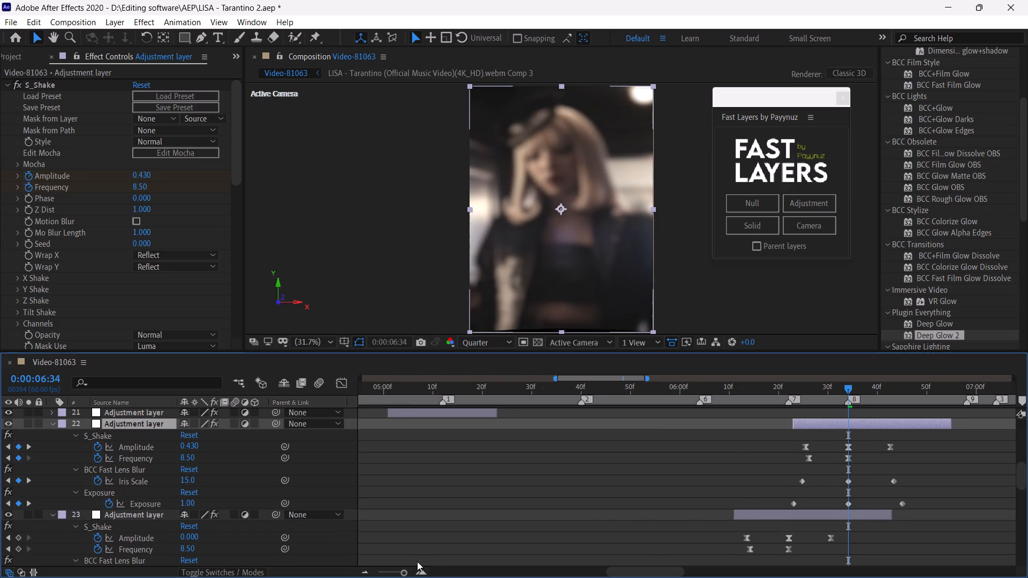
# Duplicate the marker 8 adjustment layer and shift the copy later so its middle keyframes align with marker 9 at 0:00:06:58.
pyautogui.click(399, 571)
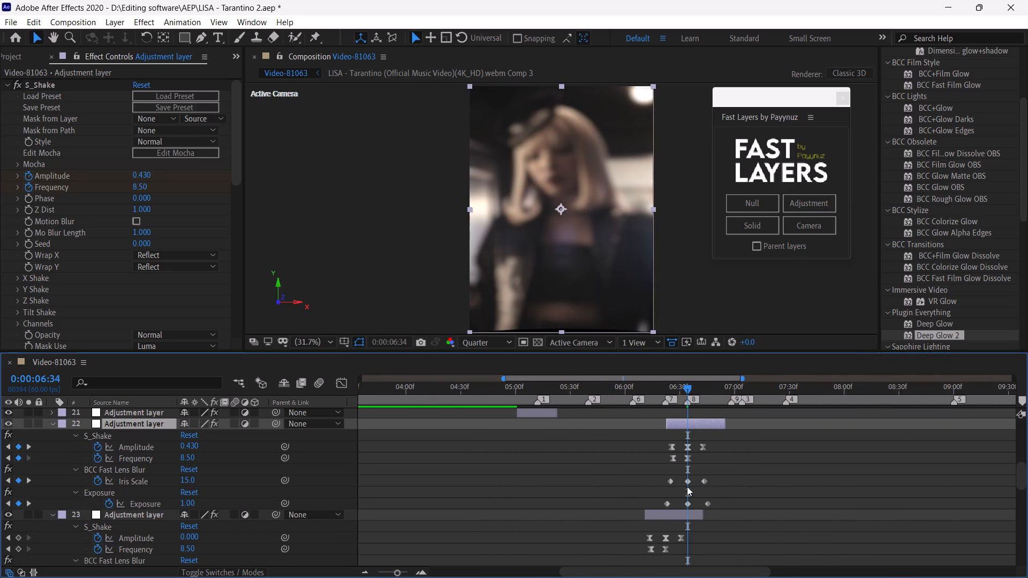
pyautogui.moveTo(1023, 474); pyautogui.dragTo(1021, 404)
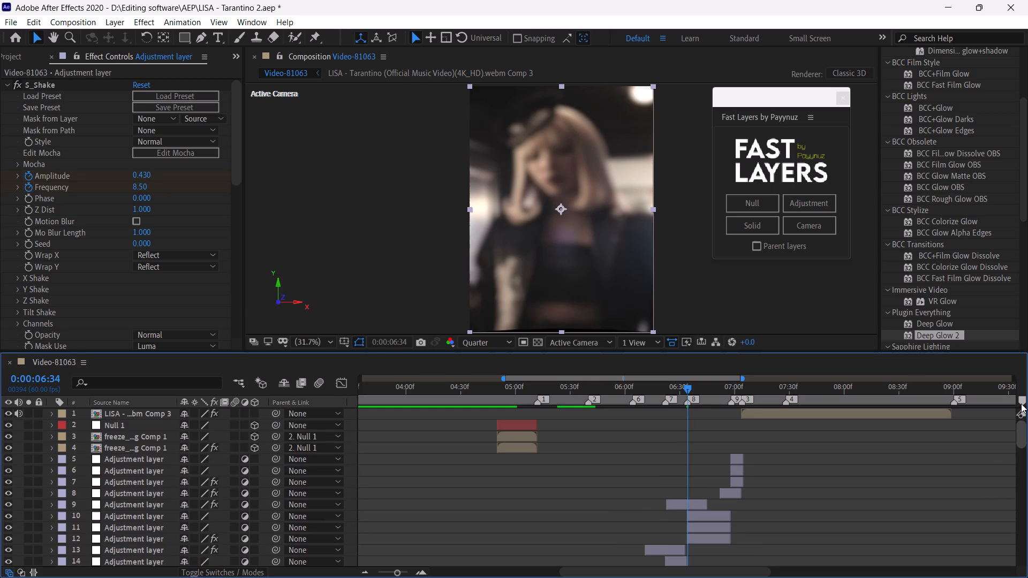
pyautogui.moveTo(1021, 404); pyautogui.dragTo(1017, 464)
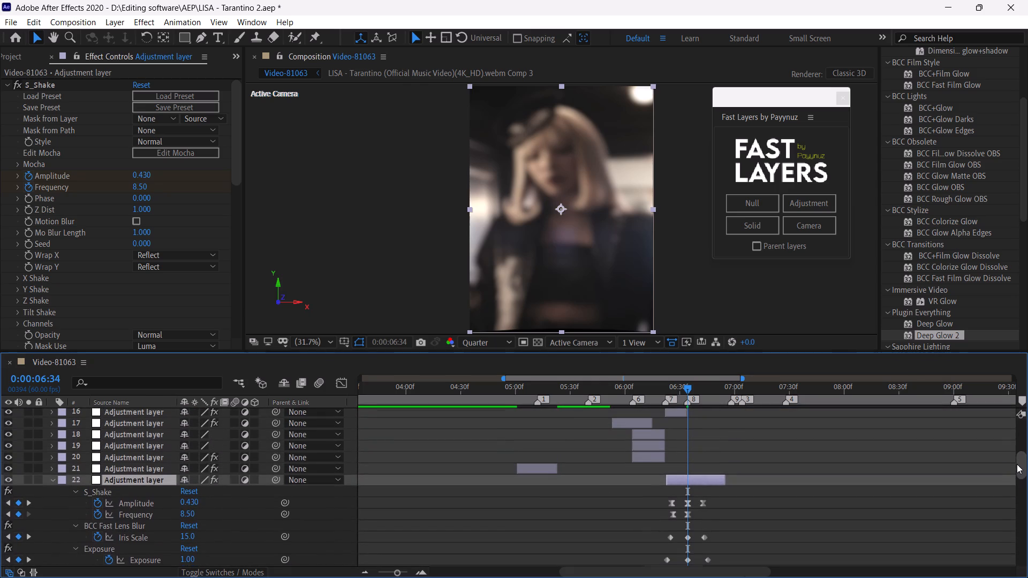
pyautogui.moveTo(1017, 464); pyautogui.dragTo(1019, 463)
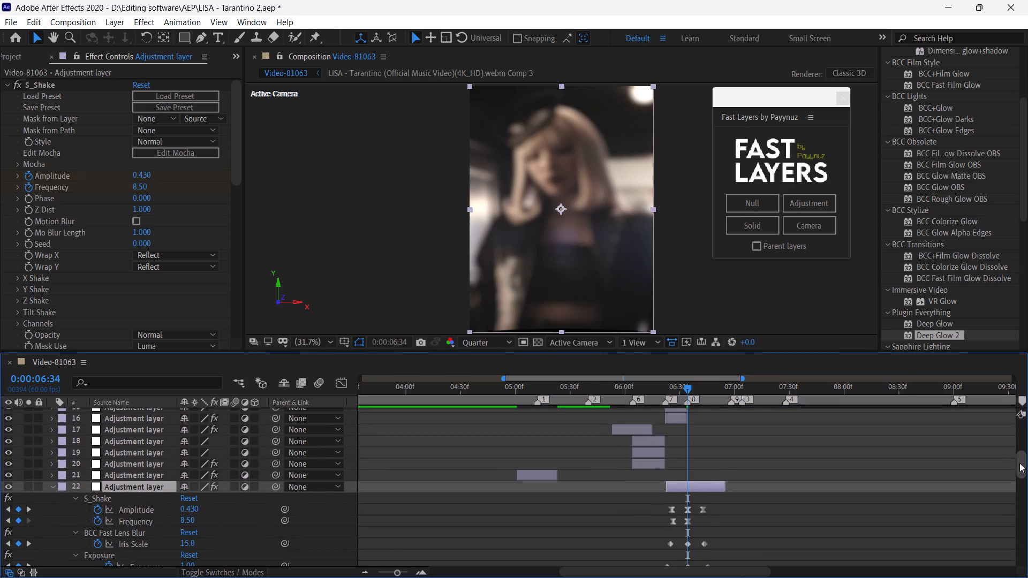
pyautogui.moveTo(1019, 463); pyautogui.dragTo(1020, 464)
pyautogui.moveTo(395, 574); pyautogui.dragTo(402, 577)
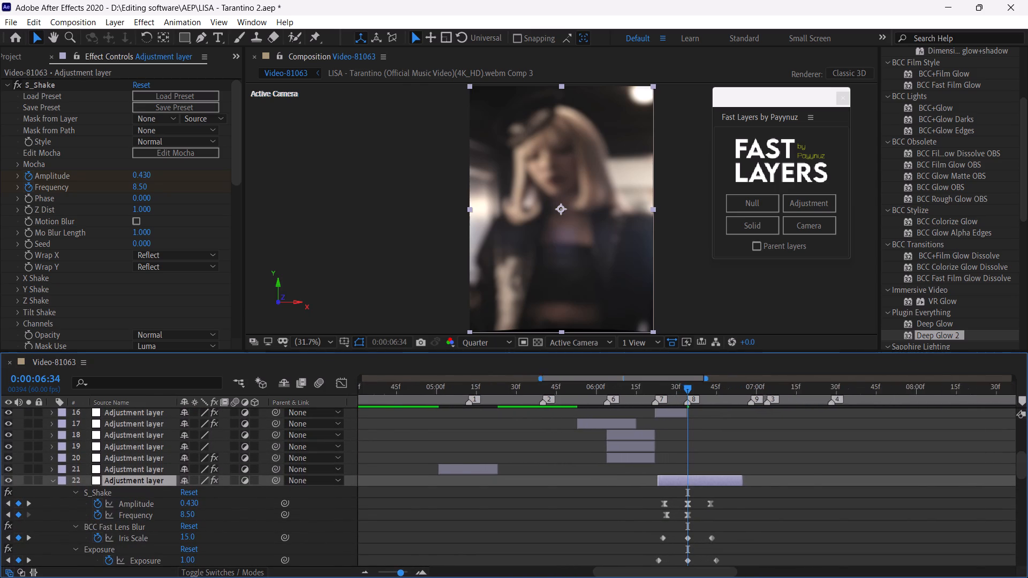
pyautogui.moveTo(402, 577); pyautogui.dragTo(403, 576)
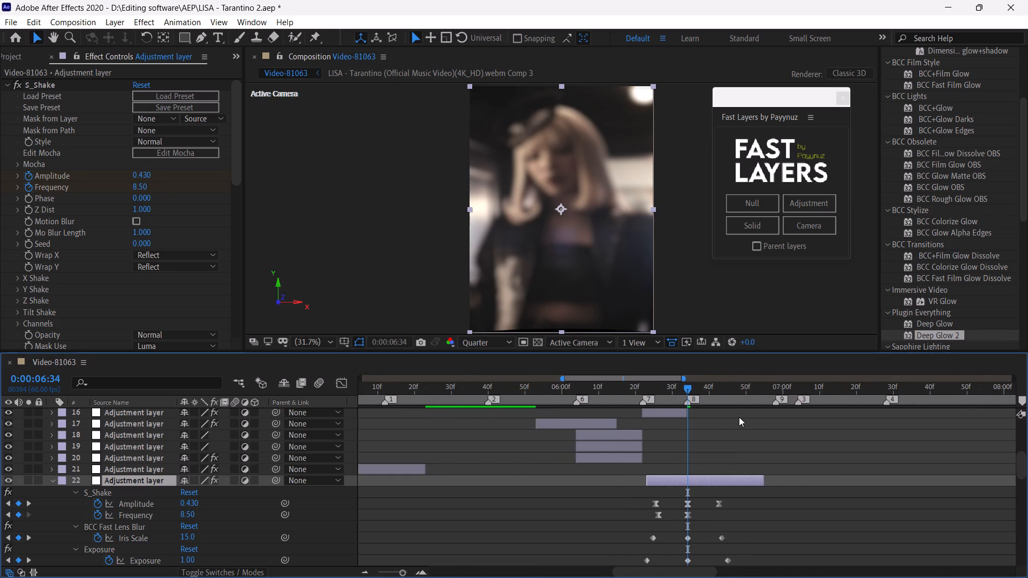
pyautogui.moveTo(743, 390); pyautogui.dragTo(776, 421)
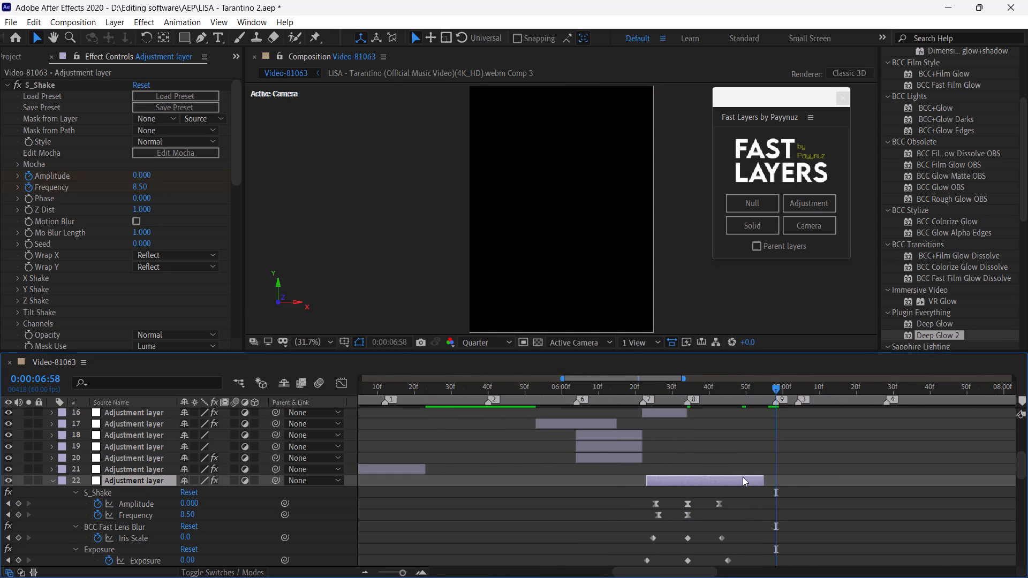
pyautogui.hotkey('ctrl', 'd')
pyautogui.moveTo(709, 478); pyautogui.dragTo(776, 483)
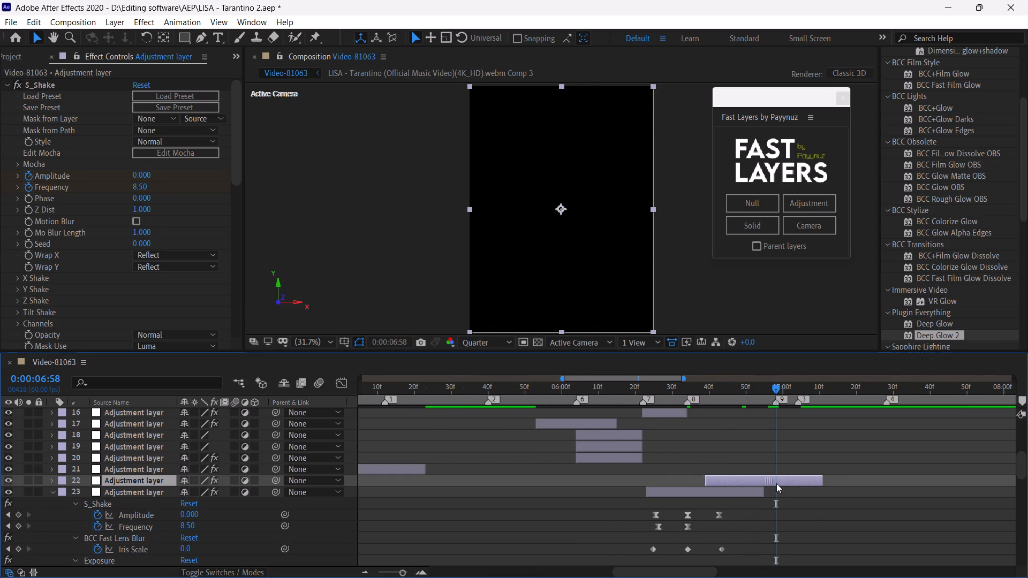
pyautogui.moveTo(776, 483); pyautogui.dragTo(787, 485)
pyautogui.press('u')
pyautogui.moveTo(782, 480); pyautogui.dragTo(795, 482)
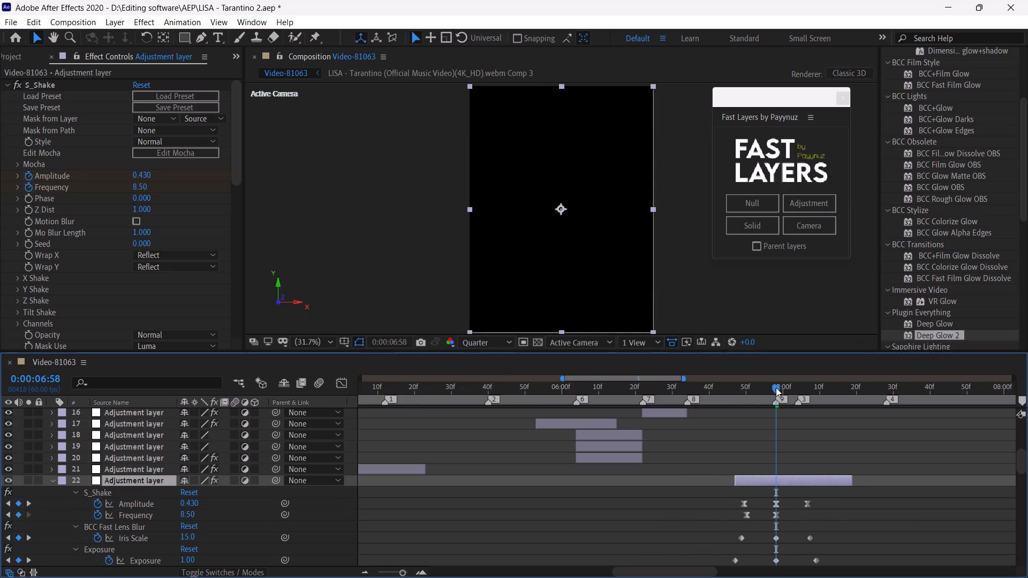
# Trim the end of the marker 9 adjustment layer to about 0:00:07:08 and save the project.
pyautogui.moveTo(851, 480); pyautogui.dragTo(809, 492)
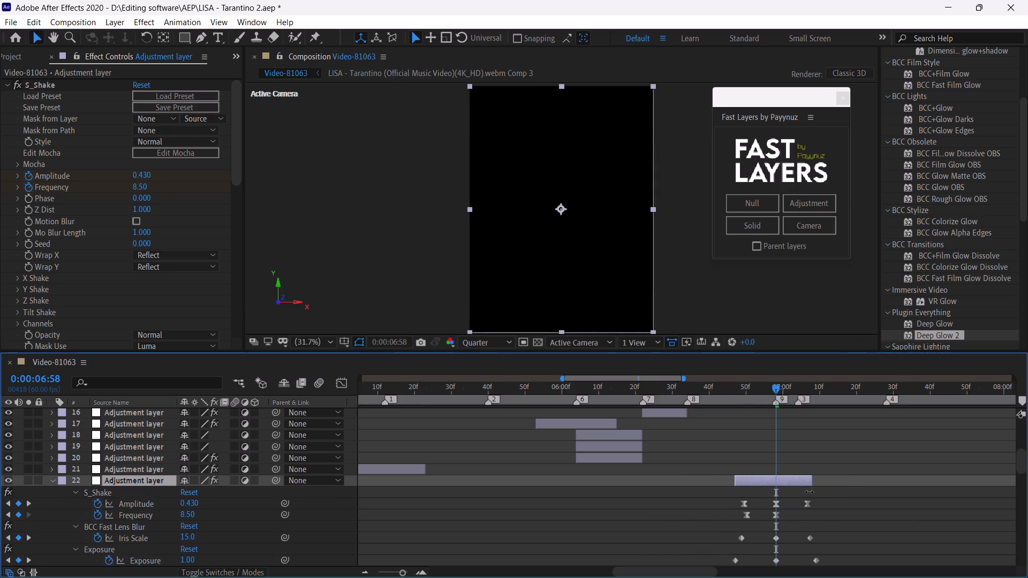
pyautogui.moveTo(809, 492); pyautogui.dragTo(809, 492)
pyautogui.moveTo(397, 572); pyautogui.dragTo(346, 574)
pyautogui.click(475, 547)
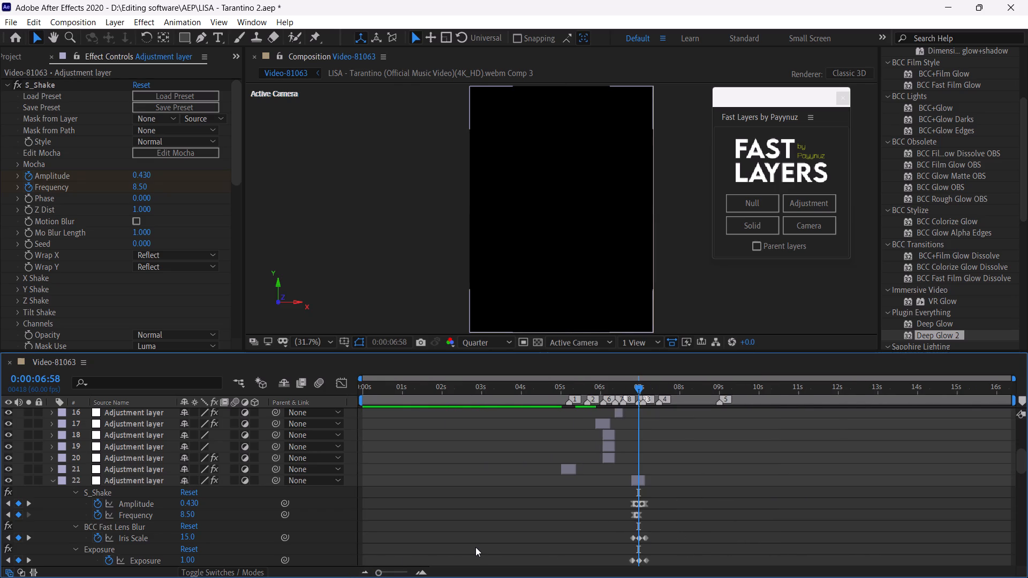
pyautogui.hotkey('ctrl', 's')
# Play back the edit several times from 0:00:04:54 and once from 0:00:05:28 to review the shake transitions across the markers.
pyautogui.click(557, 395)
pyautogui.press('space')
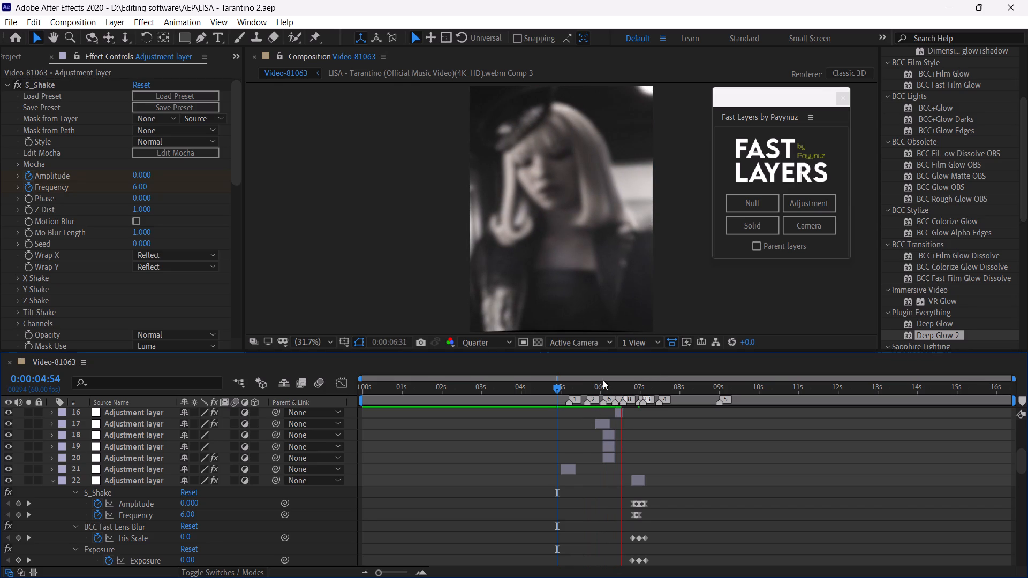
pyautogui.click(557, 387)
pyautogui.press('space')
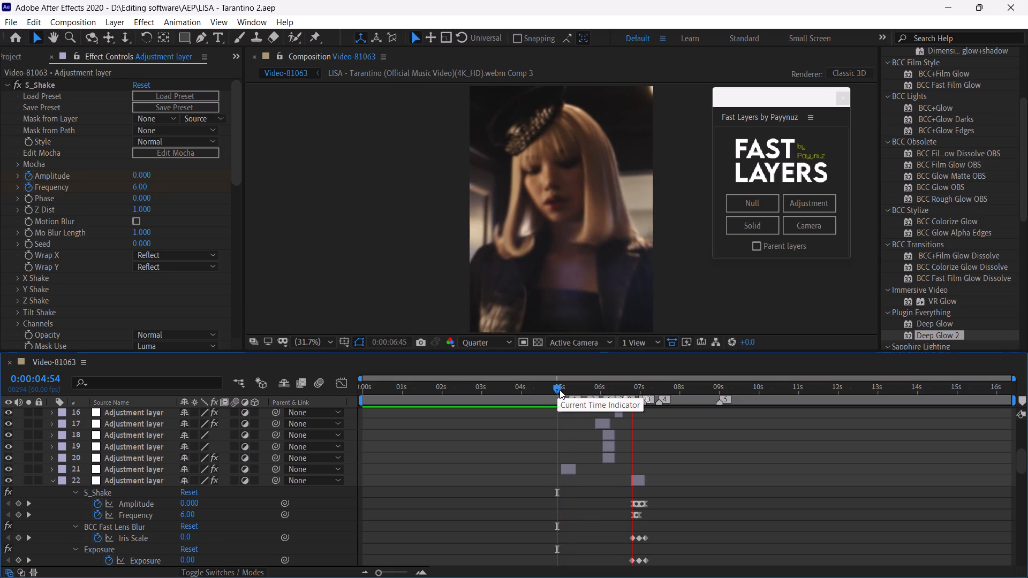
pyautogui.click(560, 390)
pyautogui.press('space')
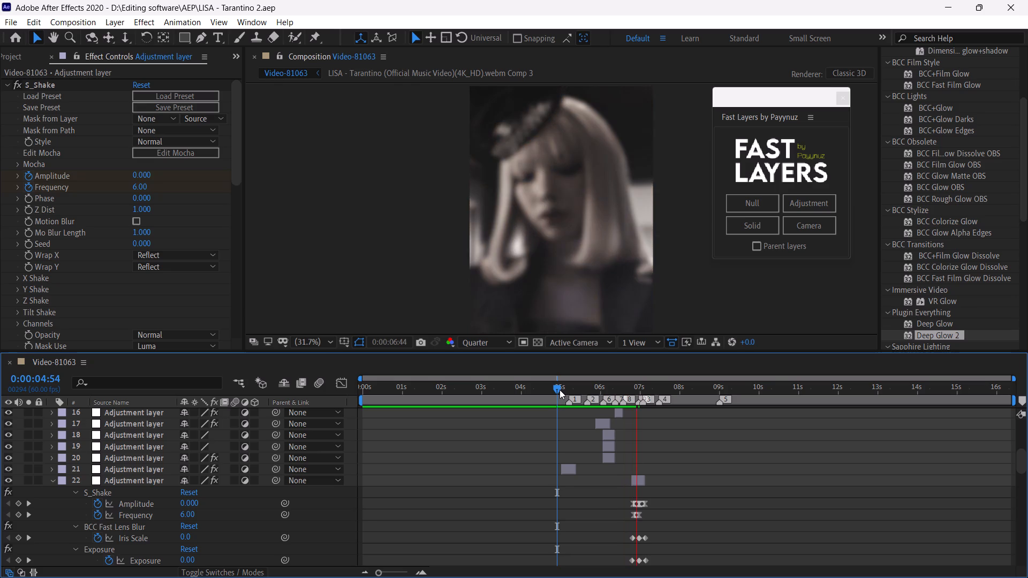
pyautogui.click(556, 387)
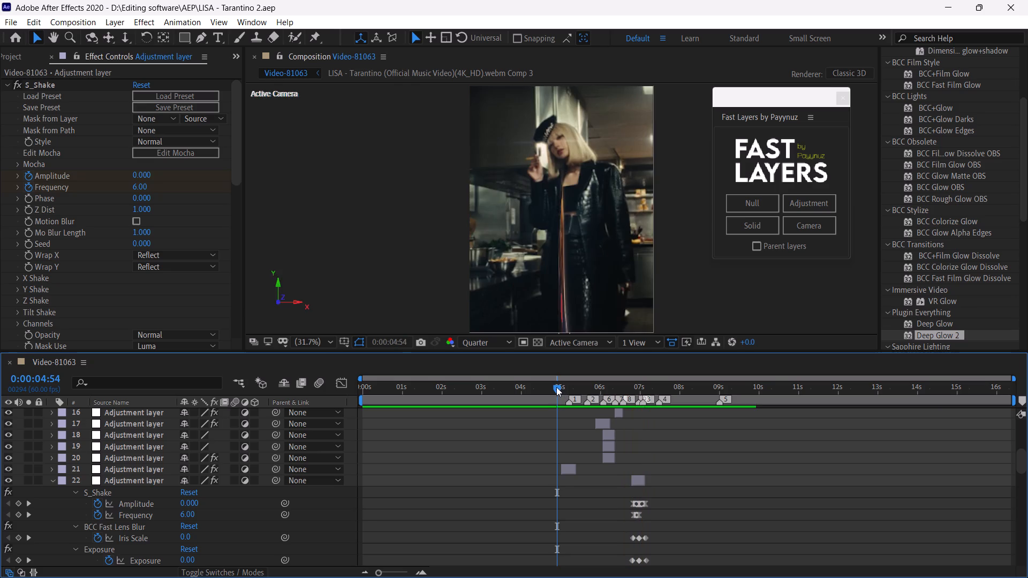
pyautogui.press('space')
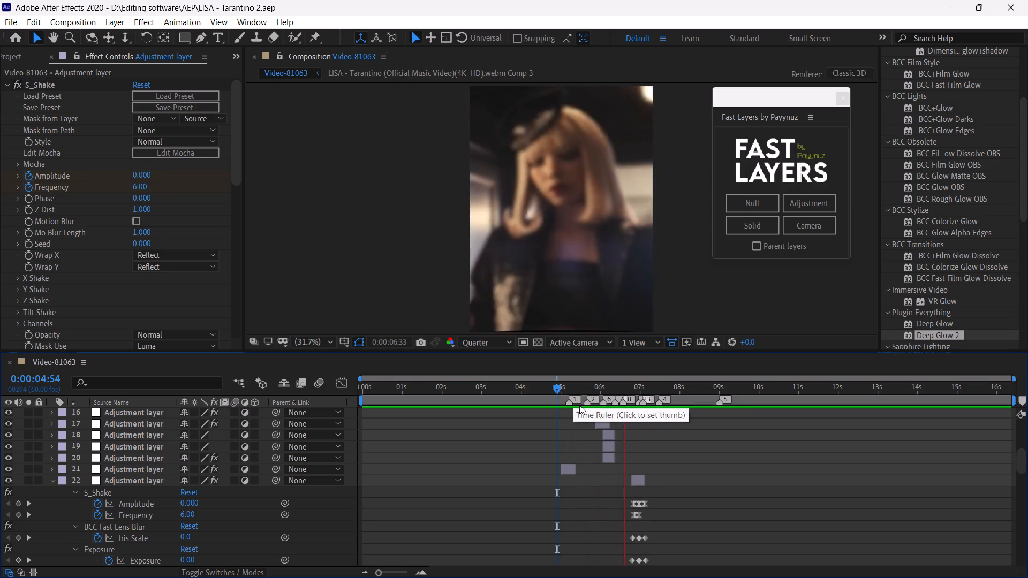
pyautogui.click(579, 405)
pyautogui.press('space')
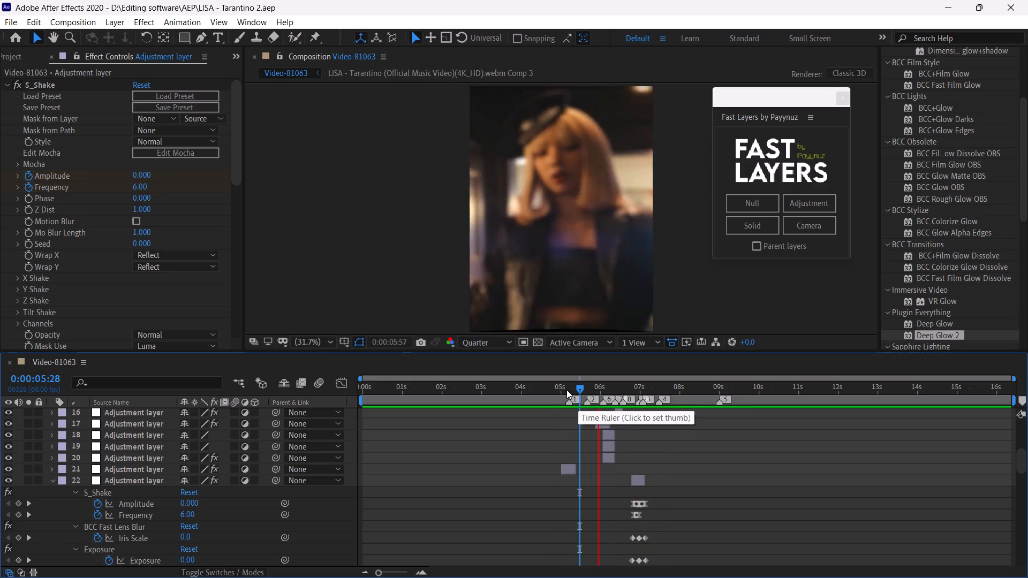
# Play back the edit several times from 0:00:05:02 to review the shake transitions.
pyautogui.click(562, 389)
pyautogui.press('space')
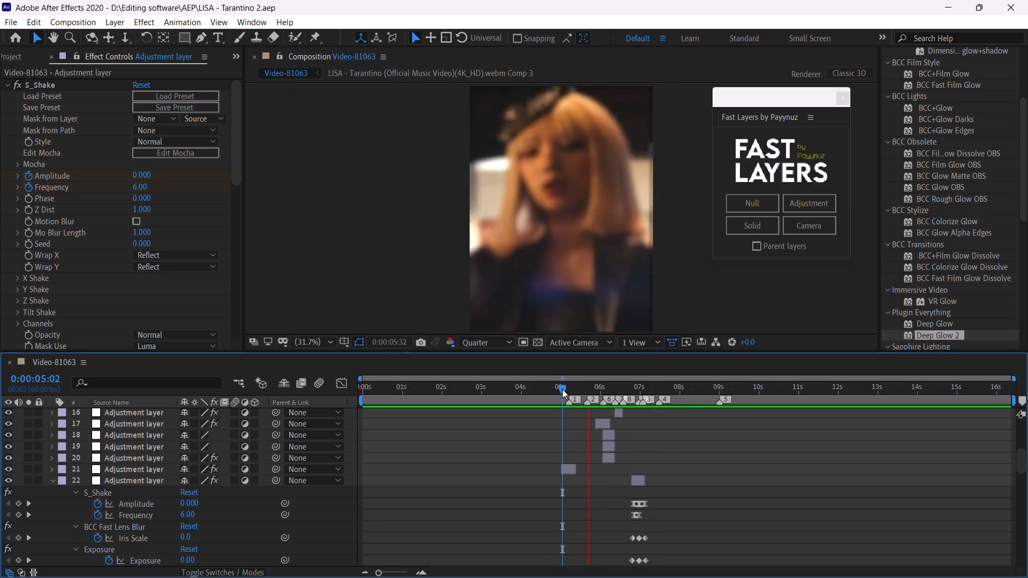
pyautogui.click(562, 389)
pyautogui.press('space')
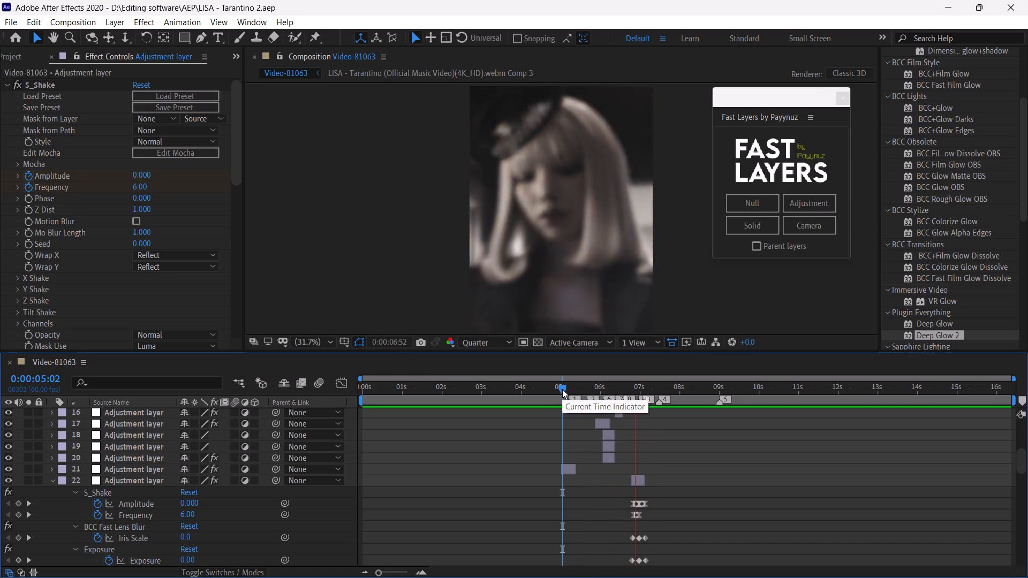
pyautogui.click(562, 389)
pyautogui.press('space')
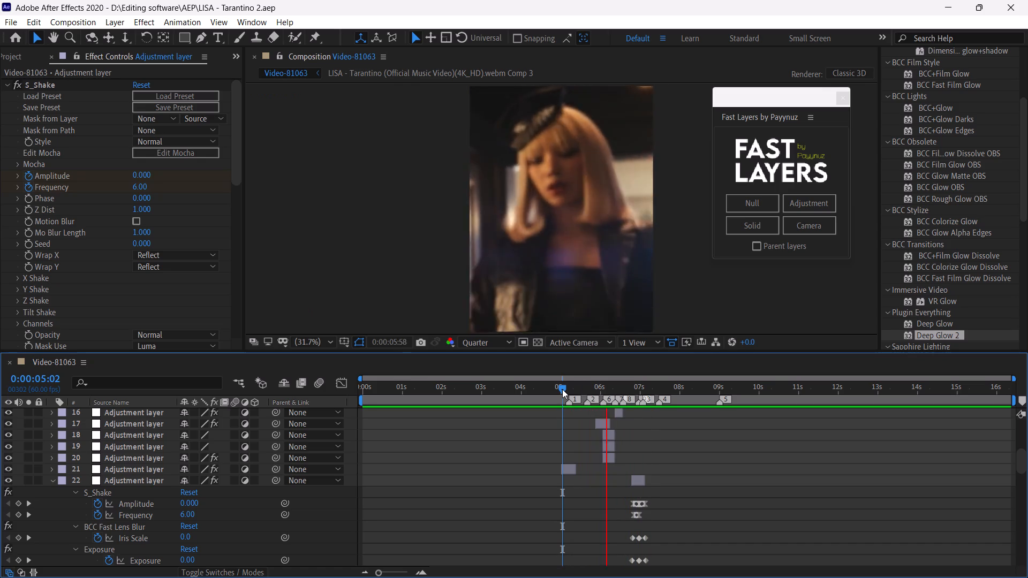
pyautogui.click(562, 389)
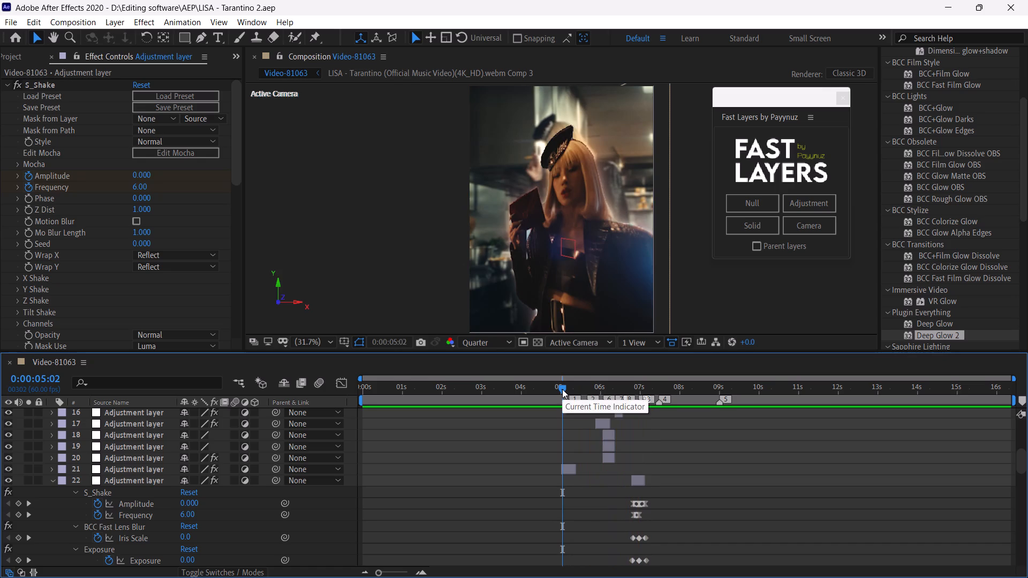
# Save the project.
pyautogui.hotkey('ctrl', 's')
# Collapse the expanded keyframe properties of all layers in the timeline.
pyautogui.click(681, 463)
pyautogui.press('u')
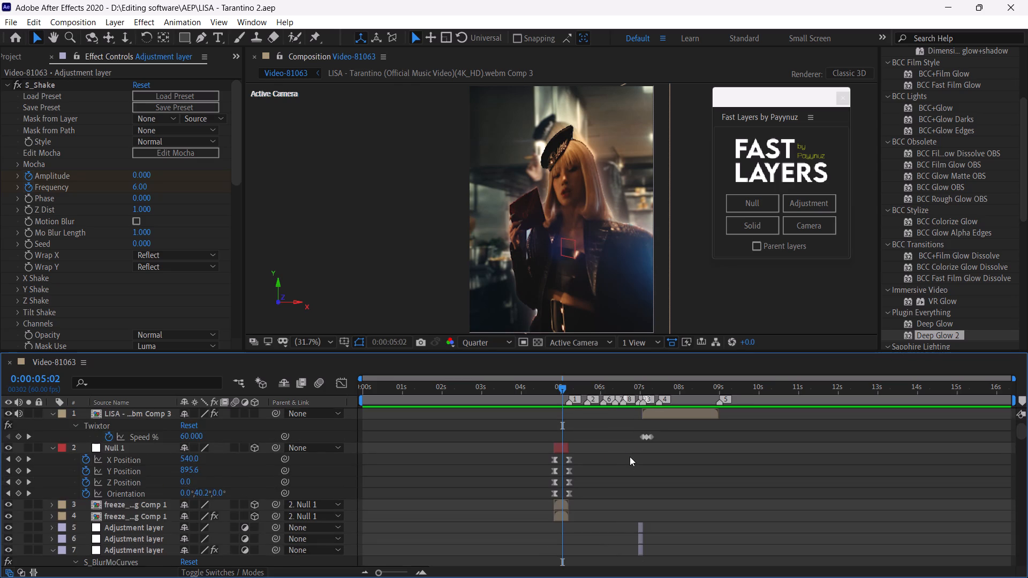
pyautogui.press('u')
pyautogui.scroll(-1, 650, 459)
pyautogui.scroll(2, 650, 459)
pyautogui.scroll(-2, 651, 459)
pyautogui.scroll(1, 653, 459)
pyautogui.scroll(-2, 653, 459)
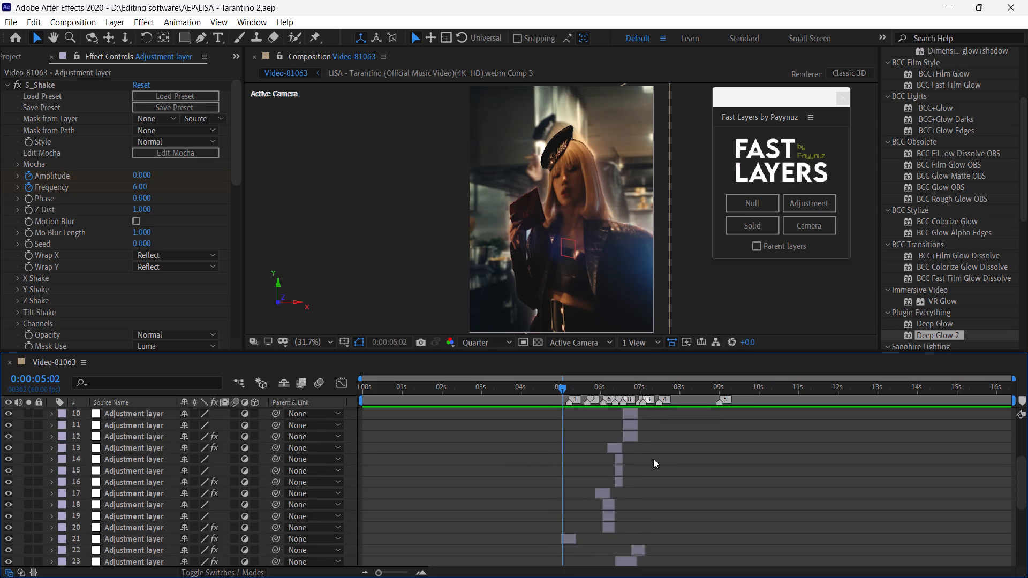
pyautogui.scroll(1, 653, 459)
pyautogui.scroll(-6, 656, 460)
# Reveal the keyframes of the marker 1 shake adjustment layer and collapse its S_Shake, BCC Fast Lens Blur and Exposure effect settings.
pyautogui.moveTo(1023, 517); pyautogui.dragTo(1022, 499)
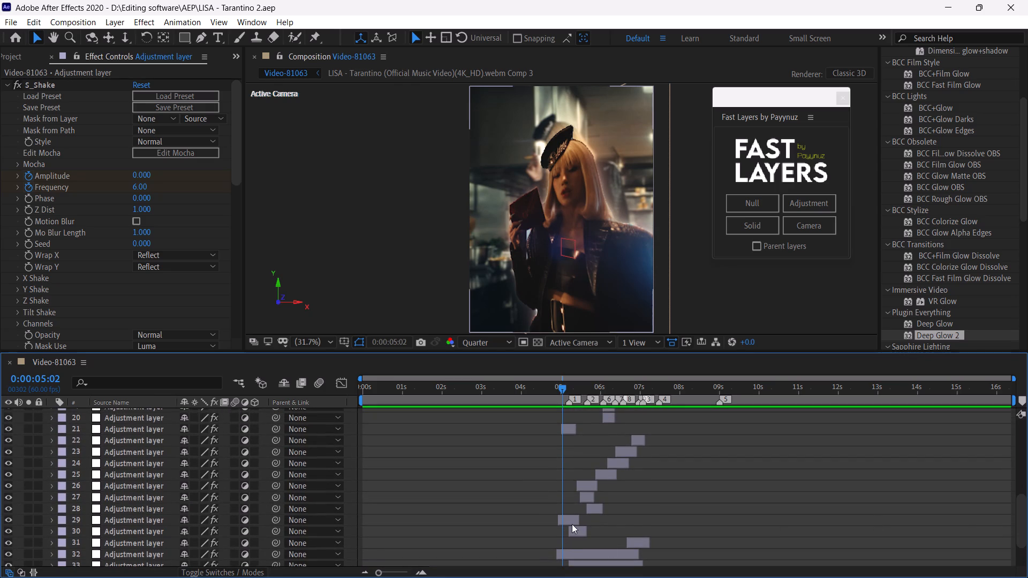
pyautogui.click(571, 519)
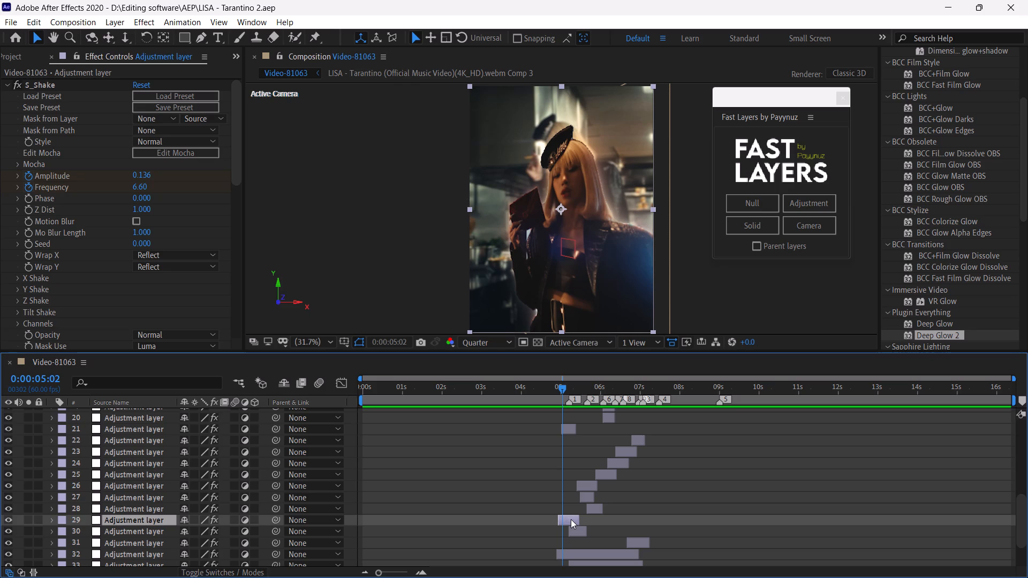
pyautogui.press('u')
pyautogui.scroll(-2, 579, 515)
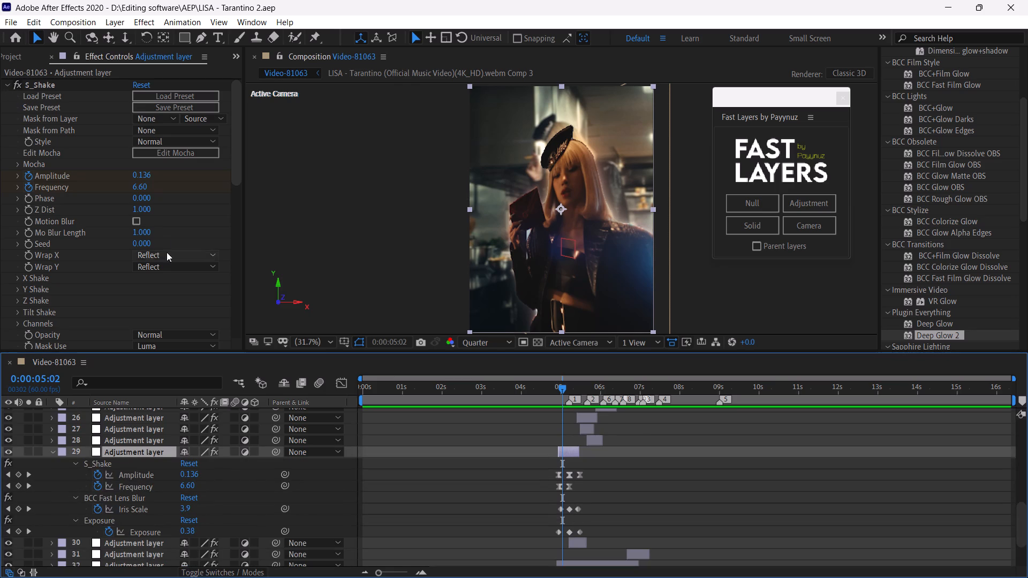
pyautogui.click(10, 81)
pyautogui.click(8, 95)
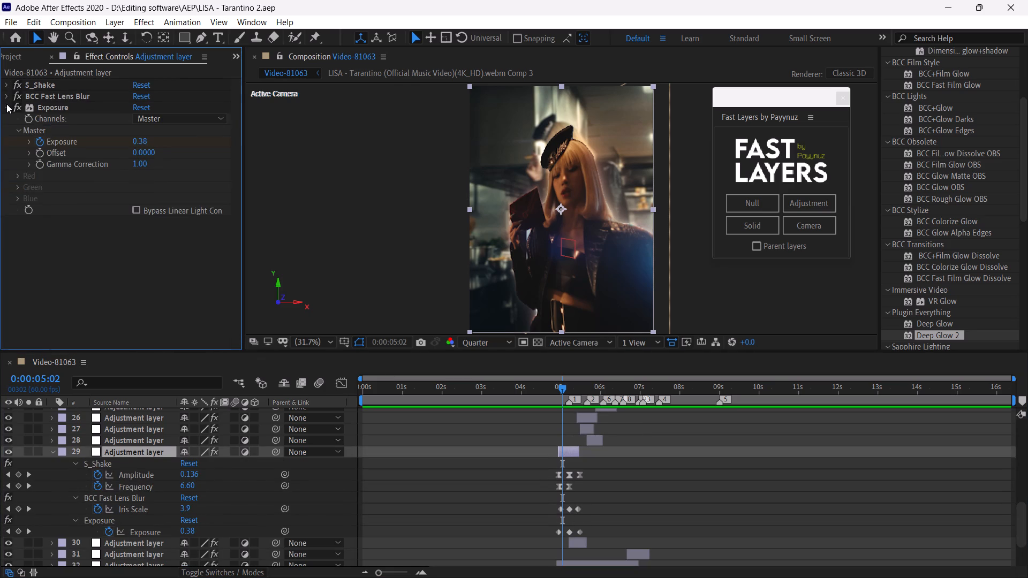
pyautogui.click(6, 104)
pyautogui.click(81, 176)
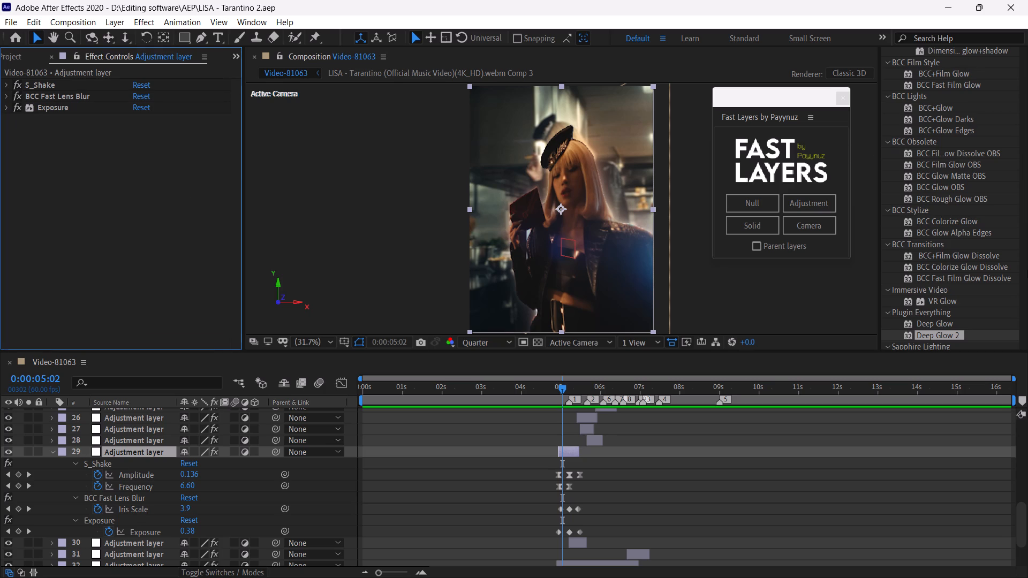
# Search the effects for "motion", apply Motion Tile to the marker 1 adjustment layer and move it above S_Shake.
pyautogui.moveTo(1023, 190); pyautogui.dragTo(1027, 77)
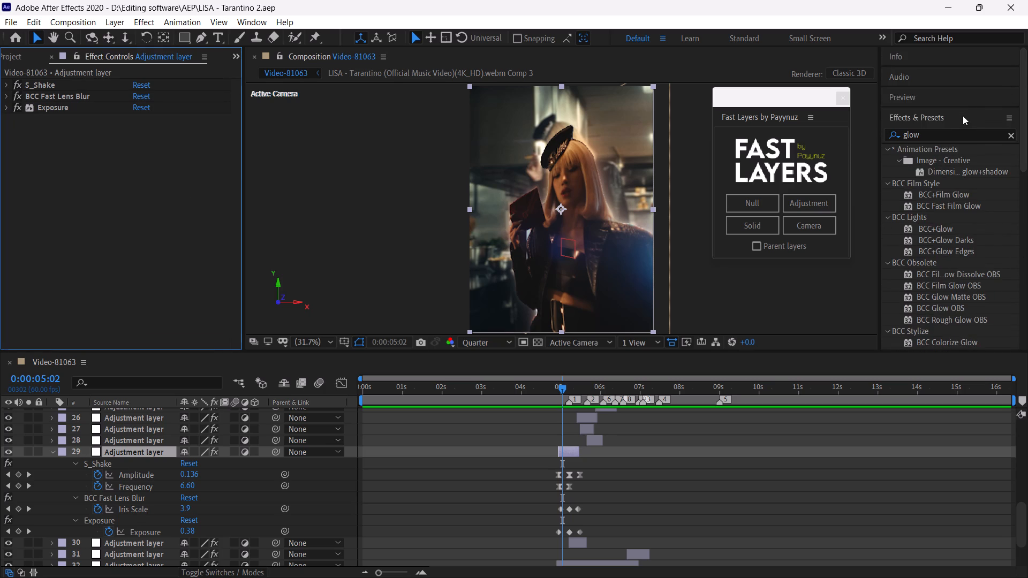
pyautogui.moveTo(934, 138); pyautogui.dragTo(845, 140)
pyautogui.write('motionti')
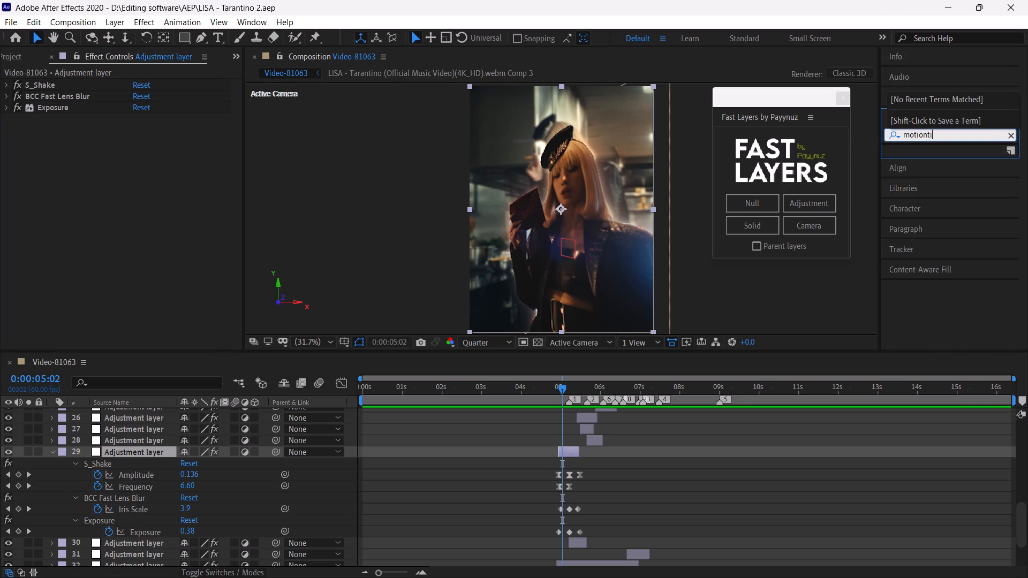
pyautogui.press('BackSpace')
pyautogui.press('BackSpace')
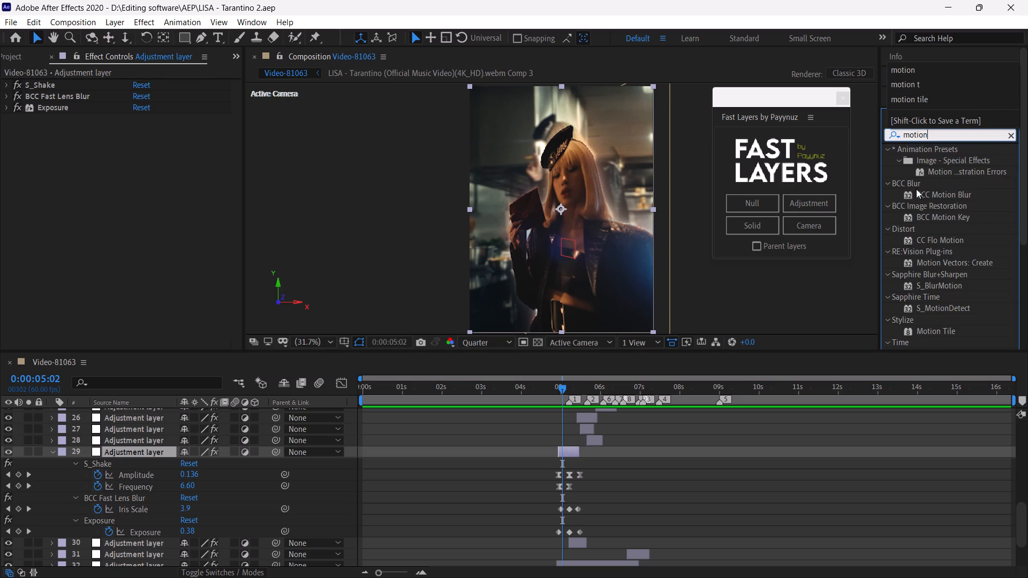
pyautogui.moveTo(932, 331); pyautogui.dragTo(573, 450)
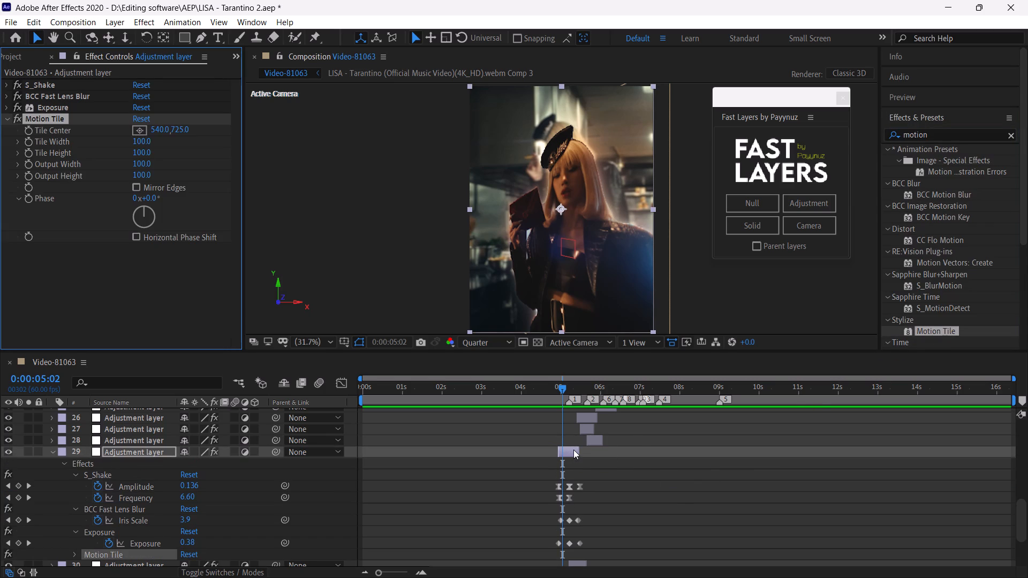
pyautogui.moveTo(50, 117); pyautogui.dragTo(52, 82)
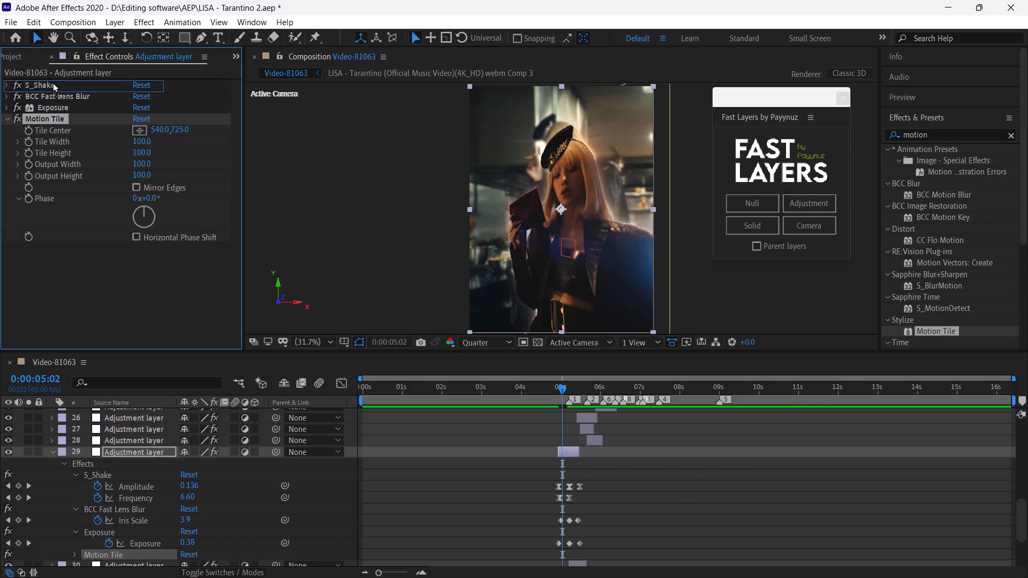
pyautogui.moveTo(52, 82); pyautogui.dragTo(52, 80)
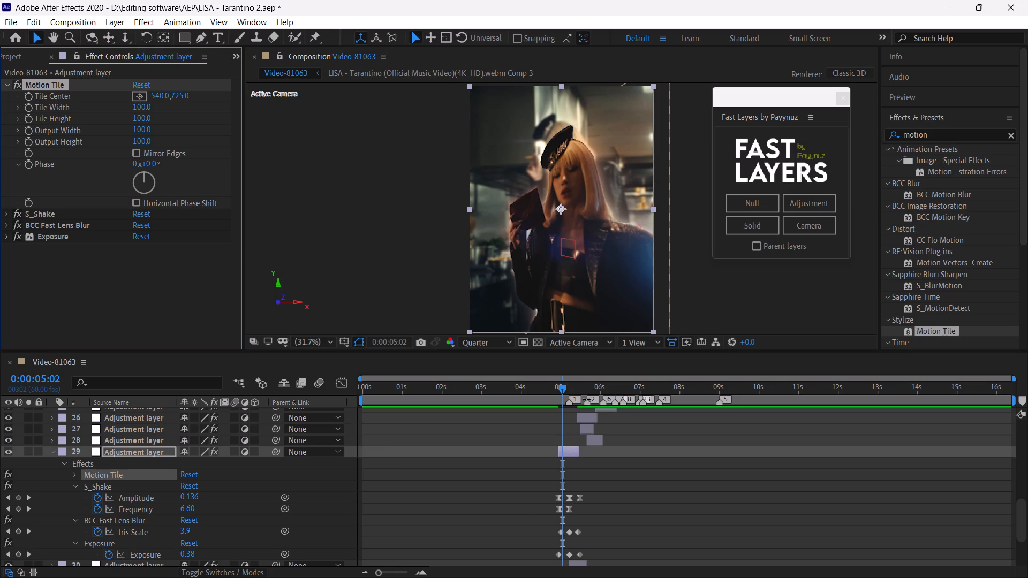
# At about 0:00:05:21, set the Motion Tile's Output Width and Output Height to 150 and enable Mirror Edges.
pyautogui.moveTo(564, 389); pyautogui.dragTo(573, 397)
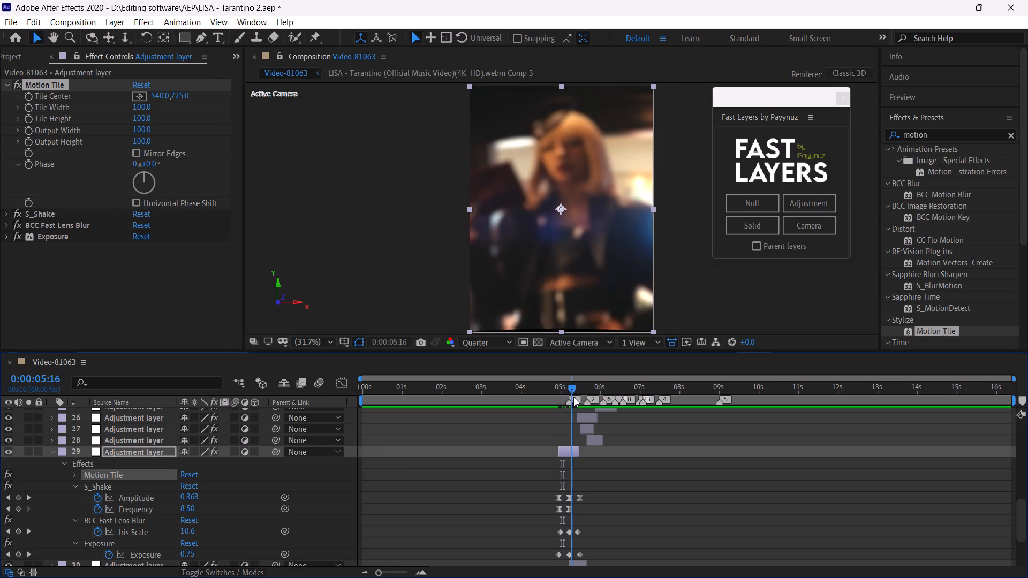
pyautogui.moveTo(573, 397); pyautogui.dragTo(577, 404)
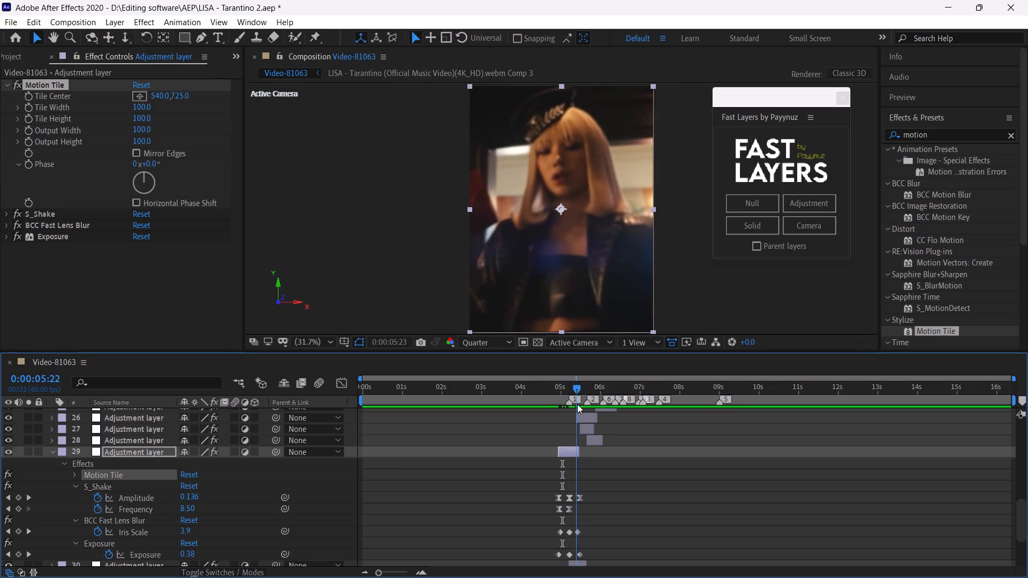
pyautogui.moveTo(577, 404); pyautogui.dragTo(577, 404)
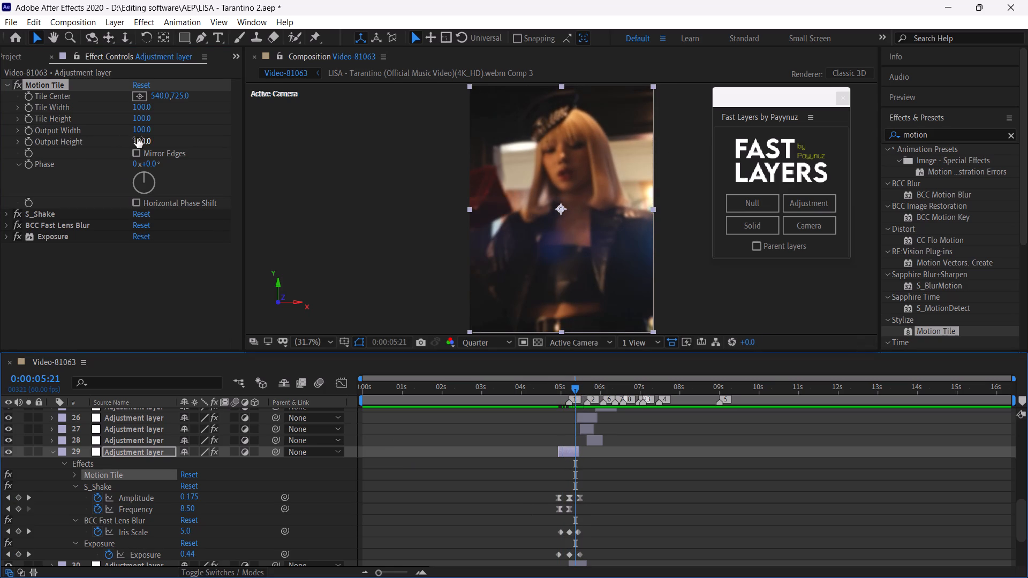
pyautogui.click(142, 130)
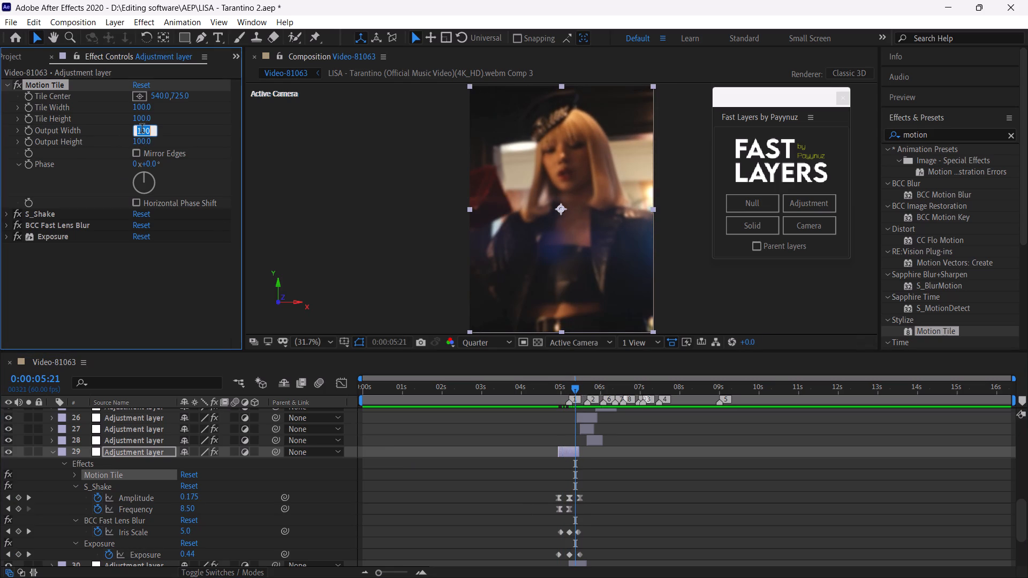
pyautogui.press('1')
pyautogui.press('5')
pyautogui.press('0')
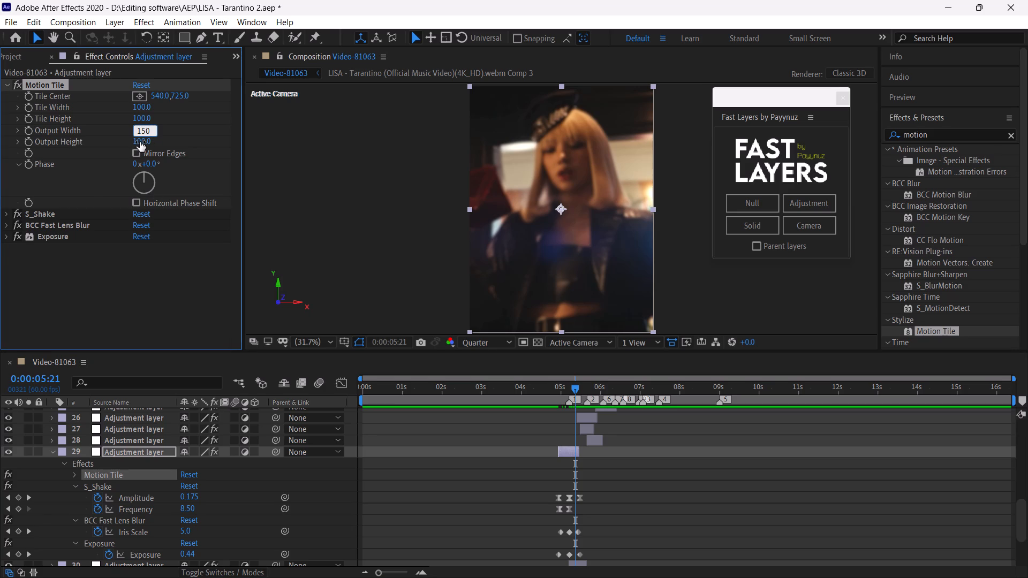
pyautogui.click(139, 142)
pyautogui.write('150')
pyautogui.click(136, 151)
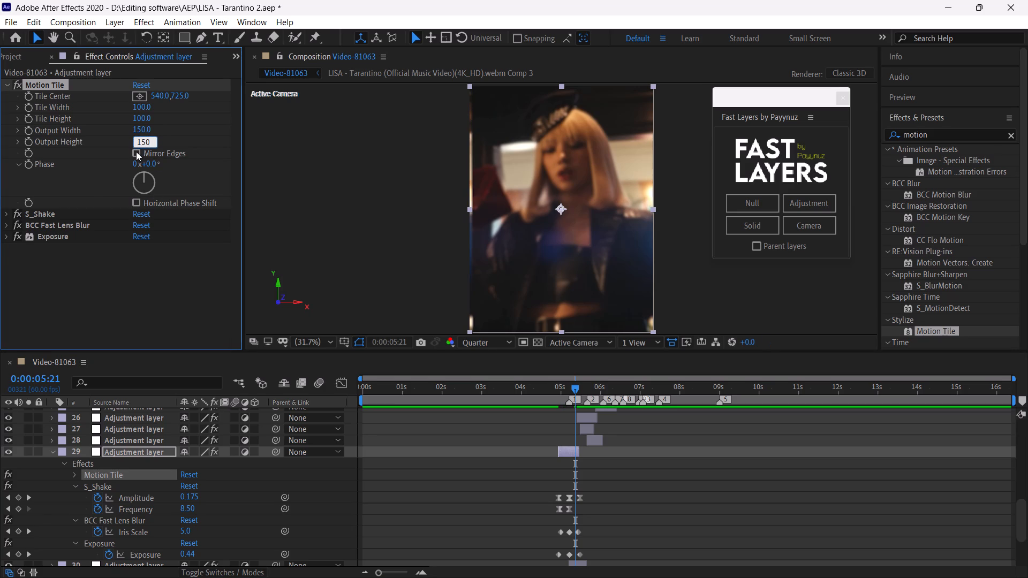
pyautogui.click(171, 284)
# Copy the configured Motion Tile effect onto the marker 2 adjustment layer and place it above S_Shake.
pyautogui.click(42, 85)
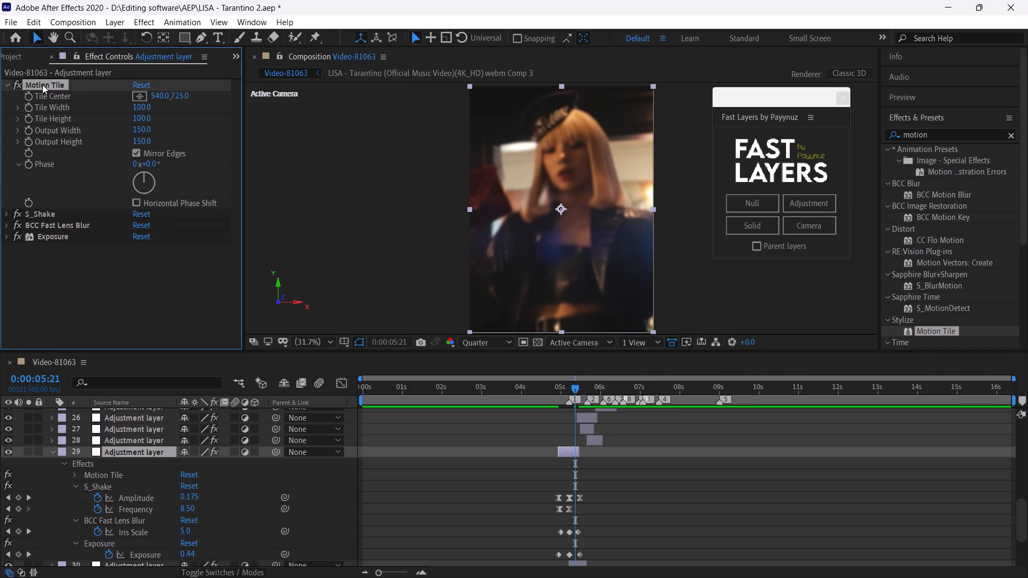
pyautogui.hotkey('ctrl', 'c')
pyautogui.hotkey('ctrl', 'c')
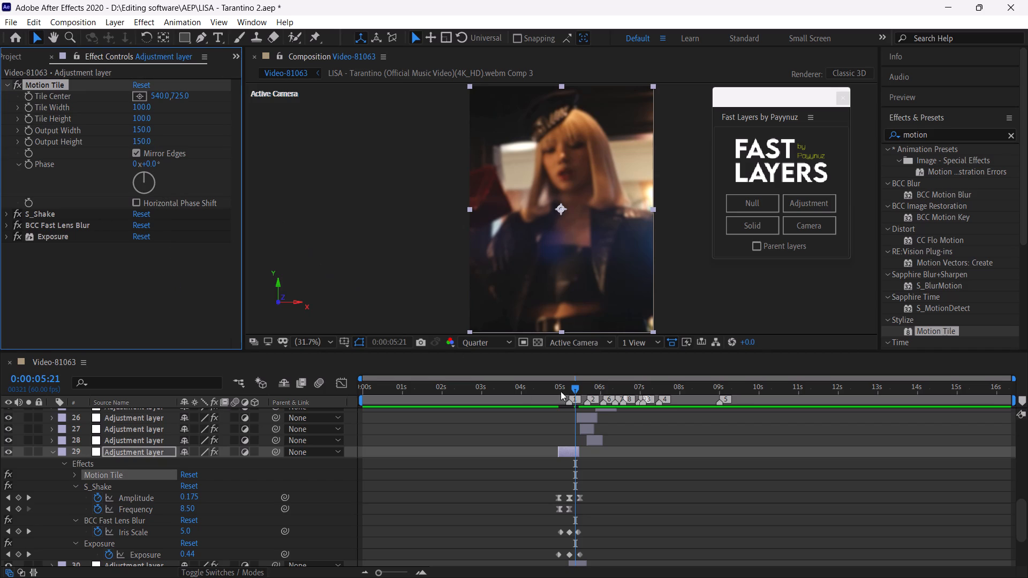
pyautogui.click(591, 388)
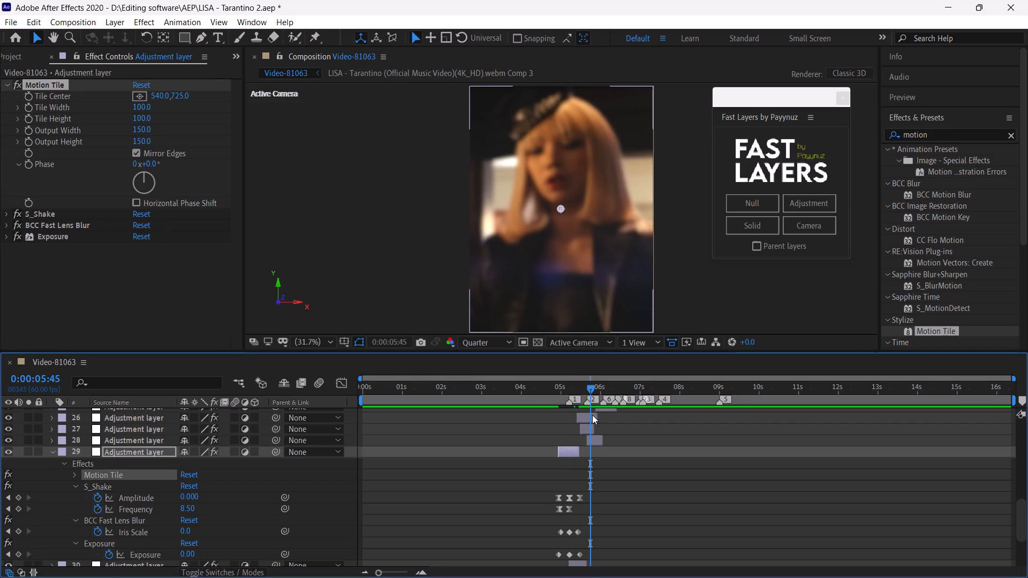
pyautogui.click(592, 417)
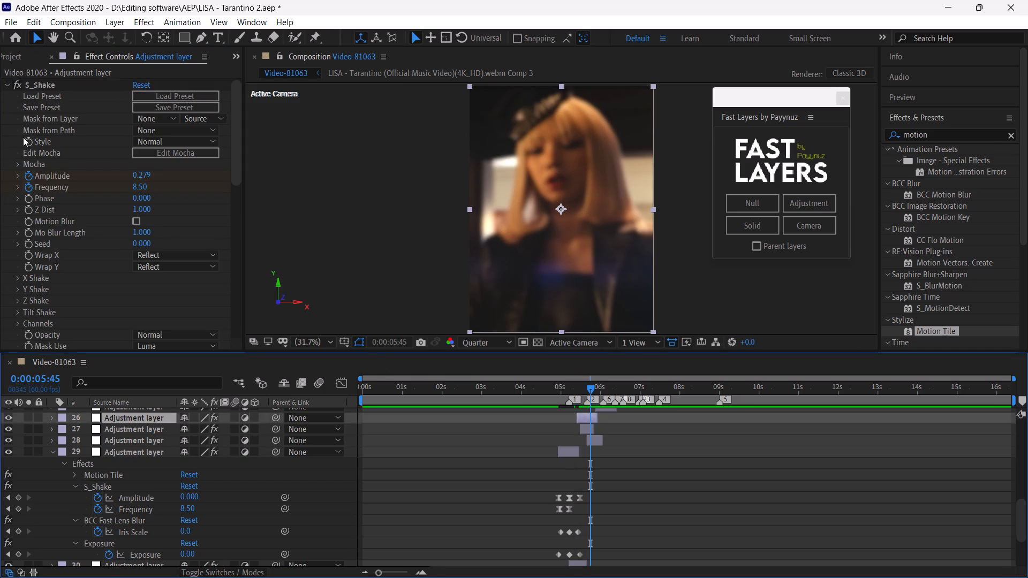
pyautogui.click(17, 133)
pyautogui.hotkey('ctrl', 'a')
pyautogui.click(1, 85)
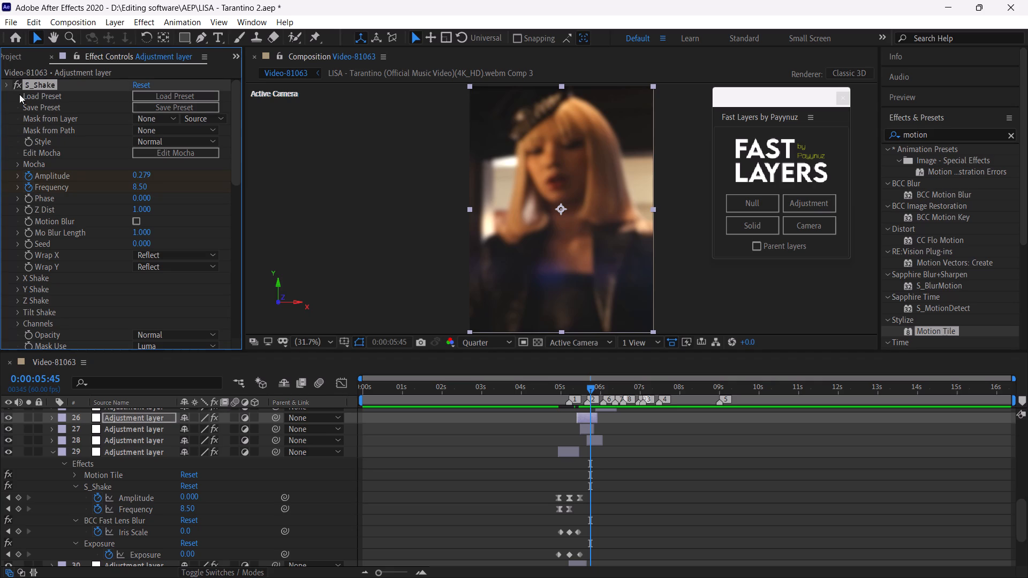
pyautogui.click(73, 215)
pyautogui.hotkey('ctrl', 'v')
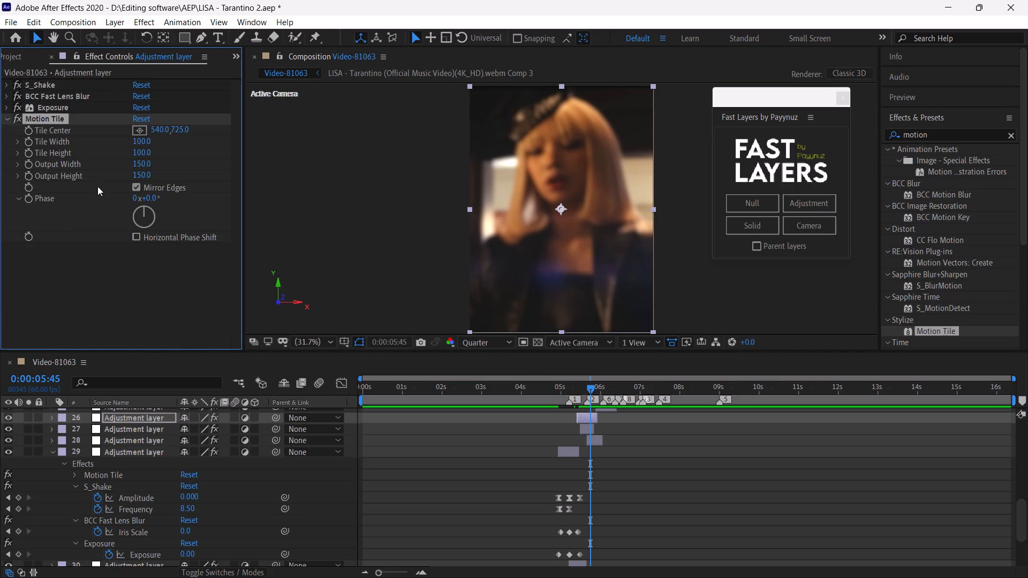
pyautogui.moveTo(57, 118); pyautogui.dragTo(58, 84)
# Paste the configured Motion Tile onto the marker 6 adjustment layer (layer 25), collapse its other effects and place Motion Tile above S_Shake.
pyautogui.moveTo(602, 387); pyautogui.dragTo(610, 401)
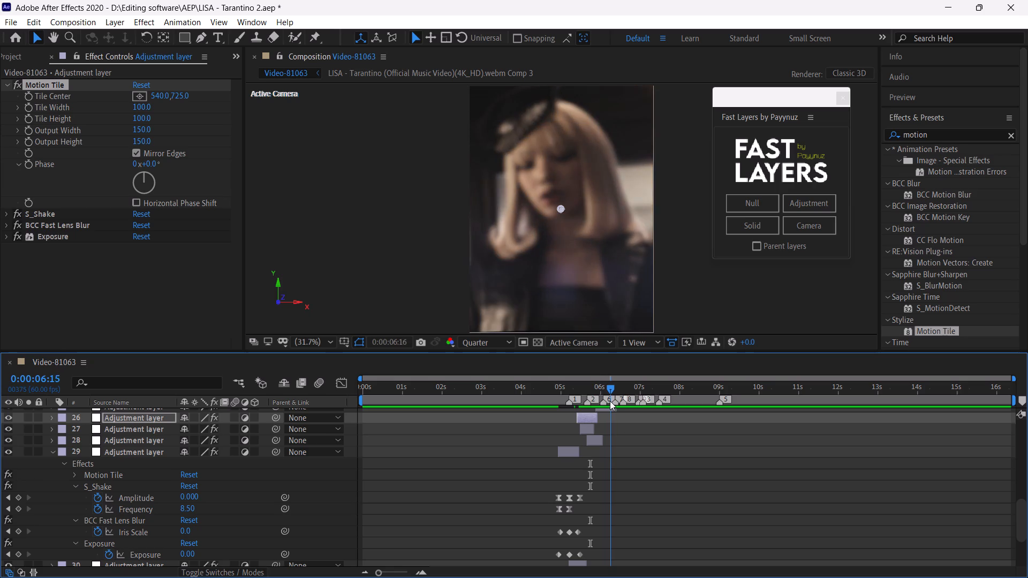
pyautogui.moveTo(610, 401); pyautogui.dragTo(615, 414)
pyautogui.scroll(2, 669, 485)
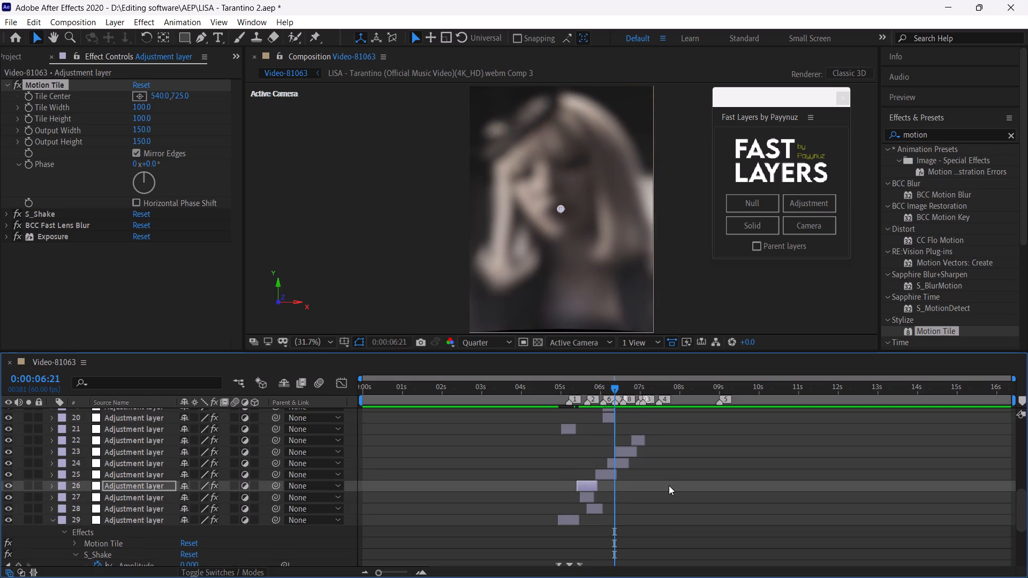
pyautogui.click(613, 475)
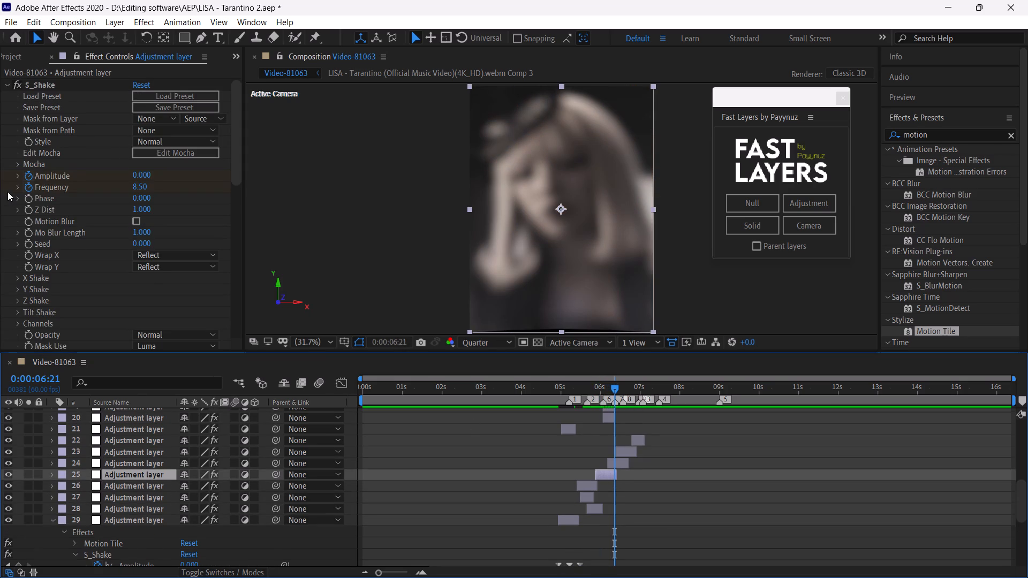
pyautogui.click(7, 190)
pyautogui.hotkey('ctrl', 'a')
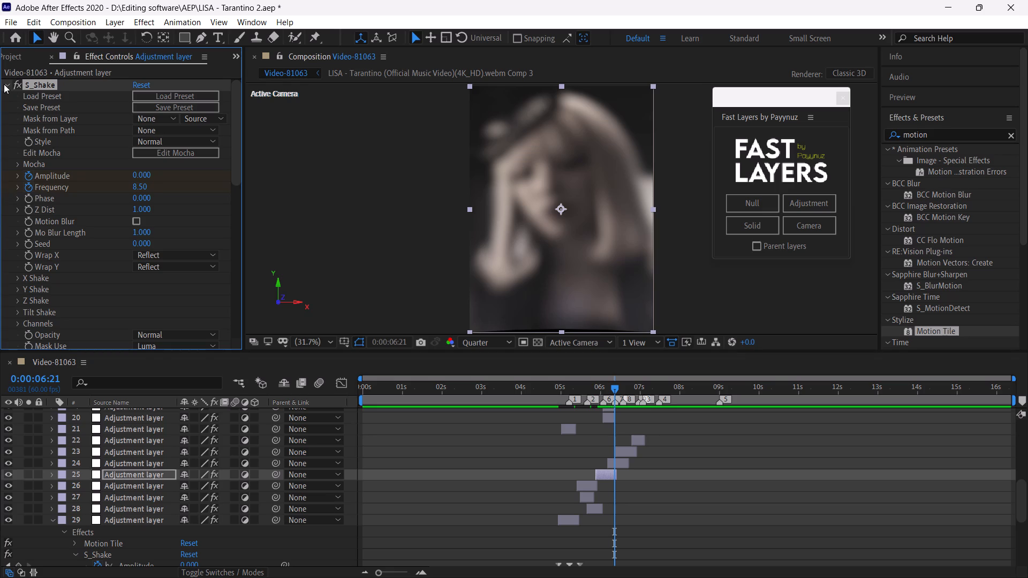
pyautogui.click(4, 84)
pyautogui.click(114, 198)
pyautogui.hotkey('ctrl', 'v')
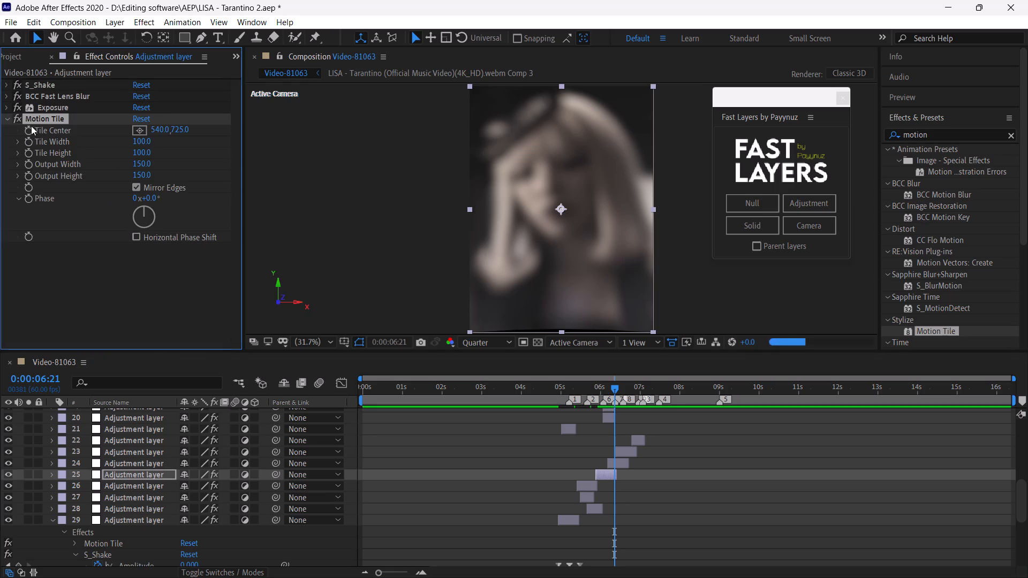
pyautogui.moveTo(40, 120); pyautogui.dragTo(44, 83)
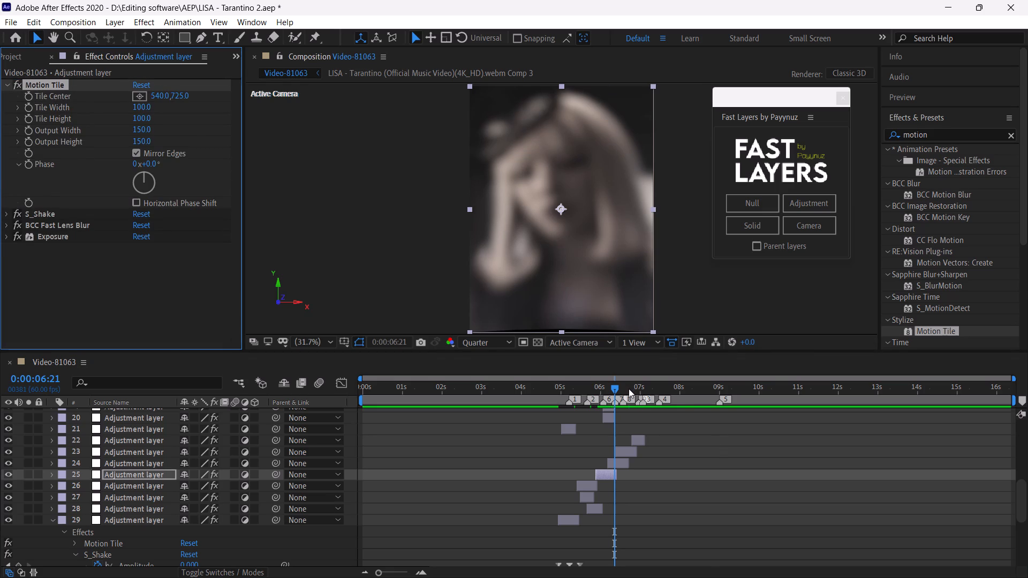
# Paste the configured Motion Tile onto the marker 8 adjustment layer (layer 23), collapse its other effects and place Motion Tile above S_Shake.
pyautogui.click(629, 389)
pyautogui.click(631, 454)
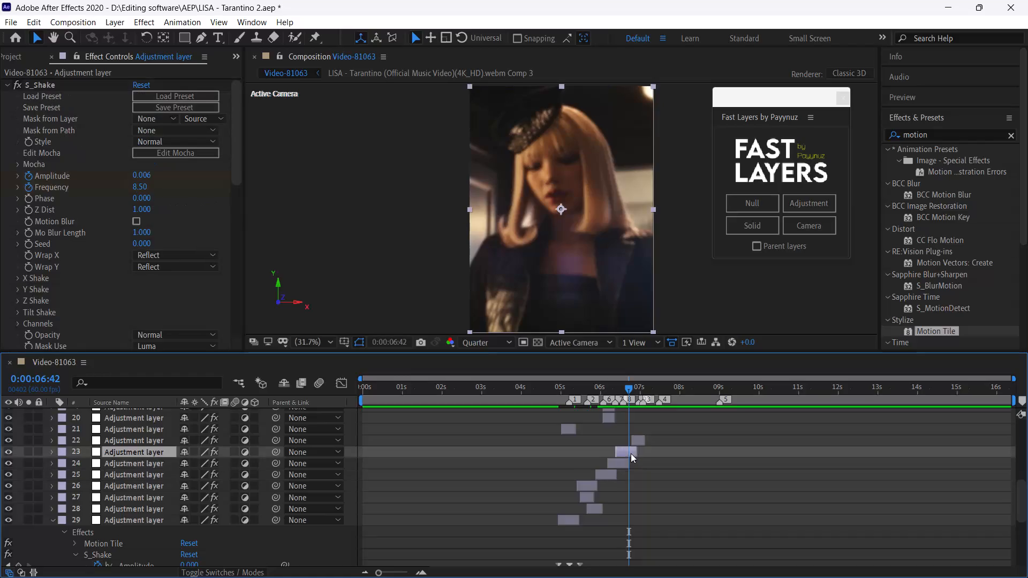
pyautogui.click(8, 157)
pyautogui.hotkey('ctrl', 'a')
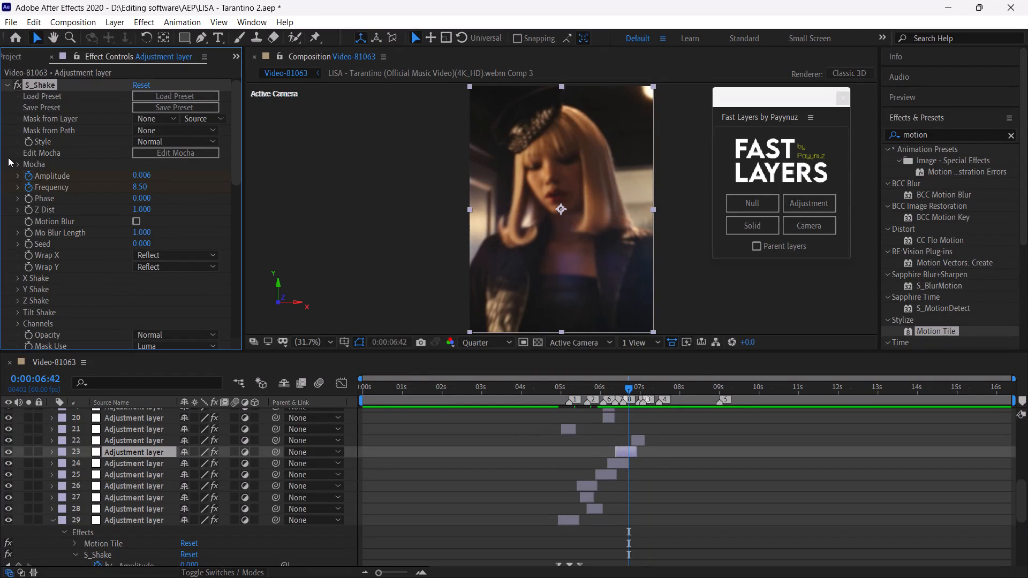
pyautogui.click(7, 85)
pyautogui.click(79, 194)
pyautogui.hotkey('ctrl', 'v')
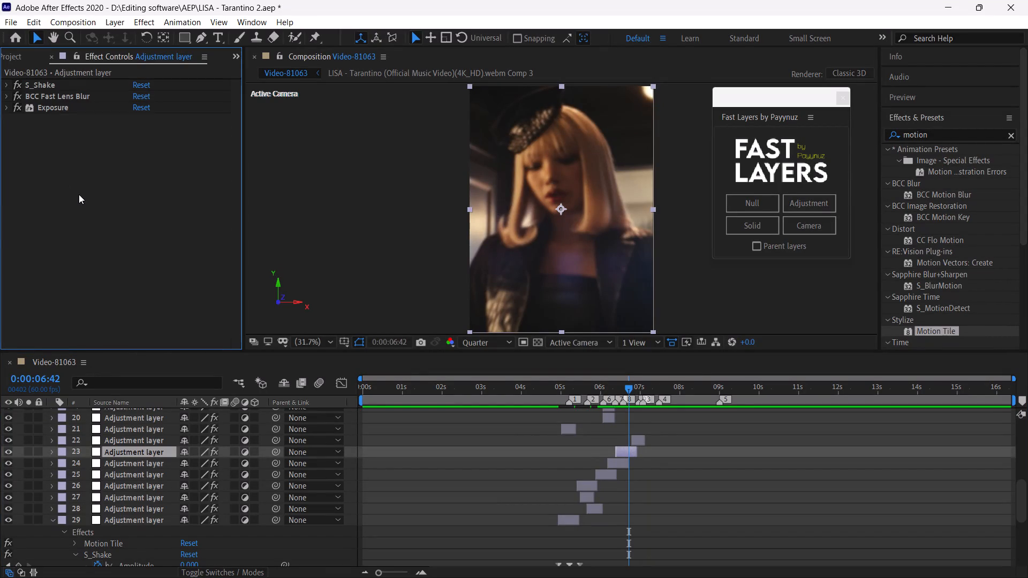
pyautogui.moveTo(38, 119); pyautogui.dragTo(42, 81)
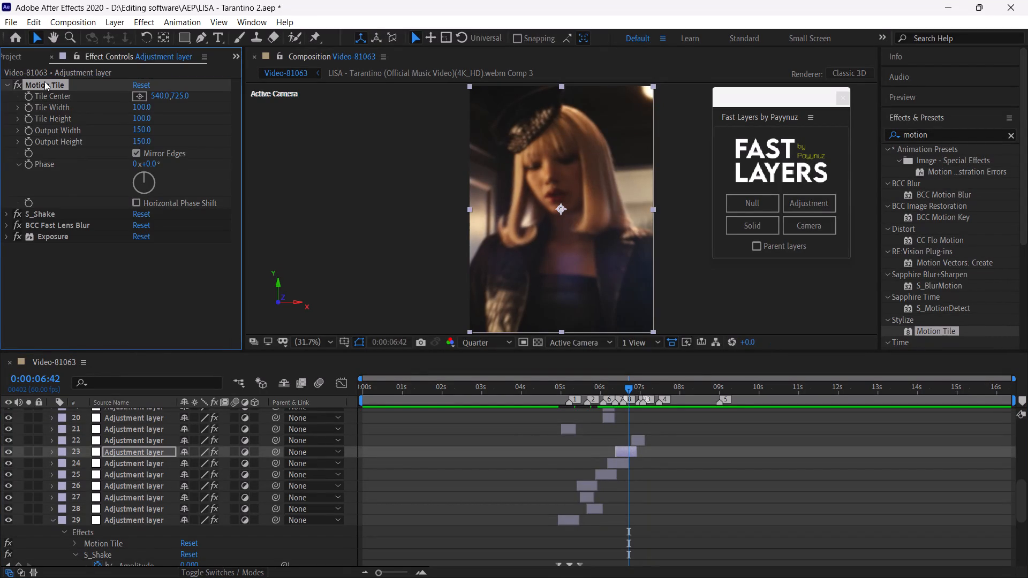
# Preview the edit from 0:00:06:53, at the end of the marker 8 adjustment layer.
pyautogui.click(642, 389)
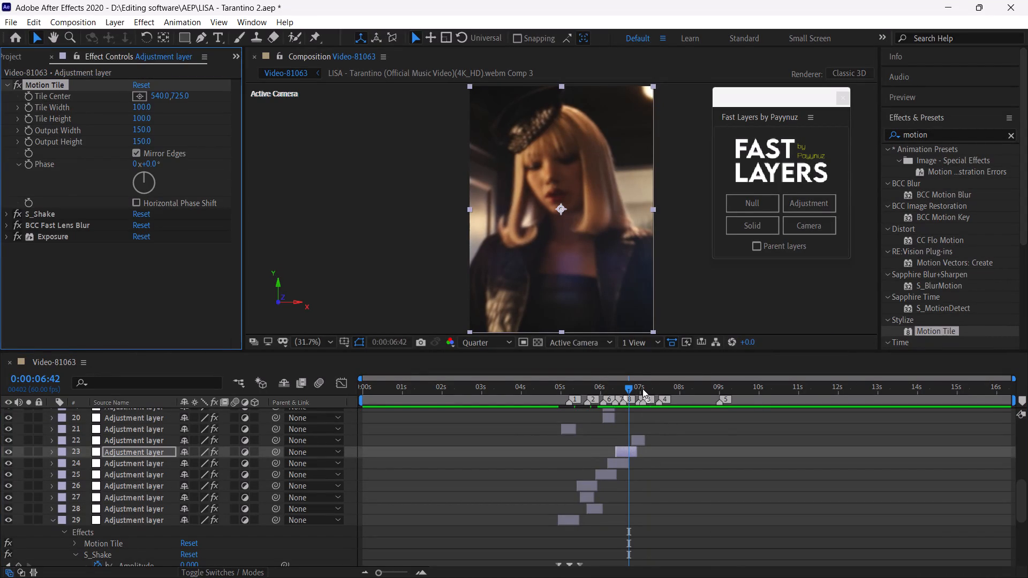
pyautogui.click(636, 394)
pyautogui.click(636, 386)
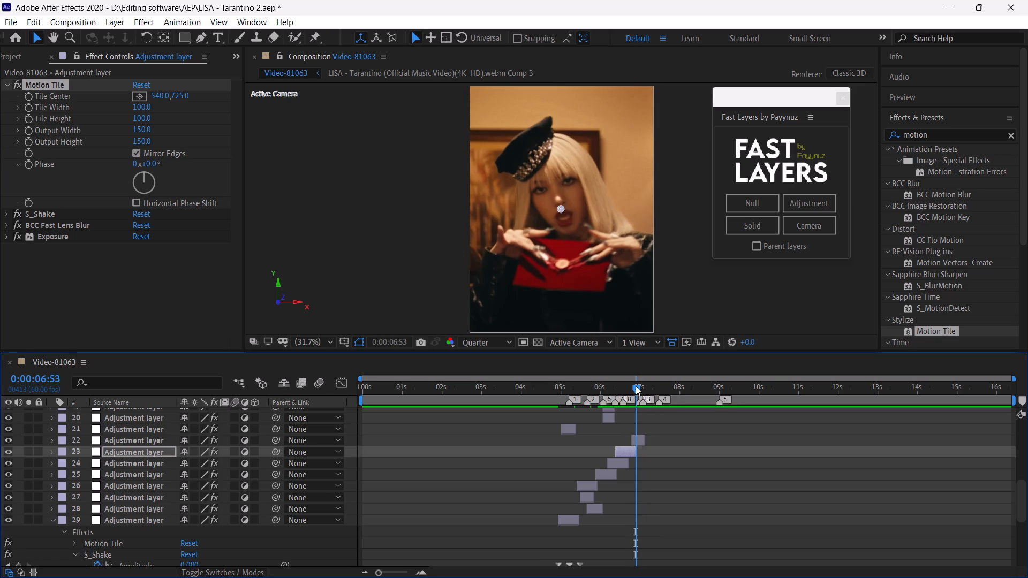
pyautogui.press('space')
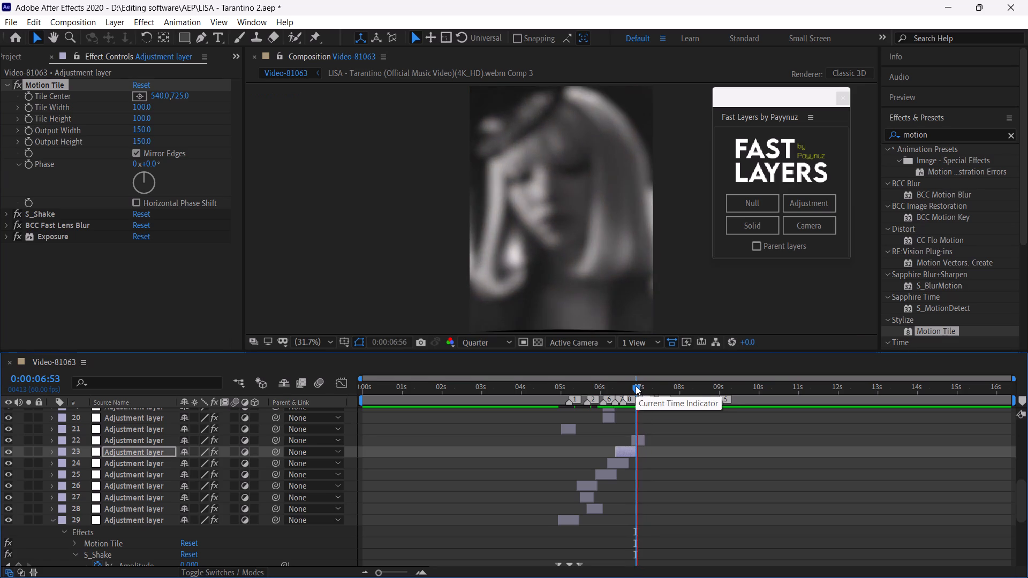
pyautogui.click(636, 386)
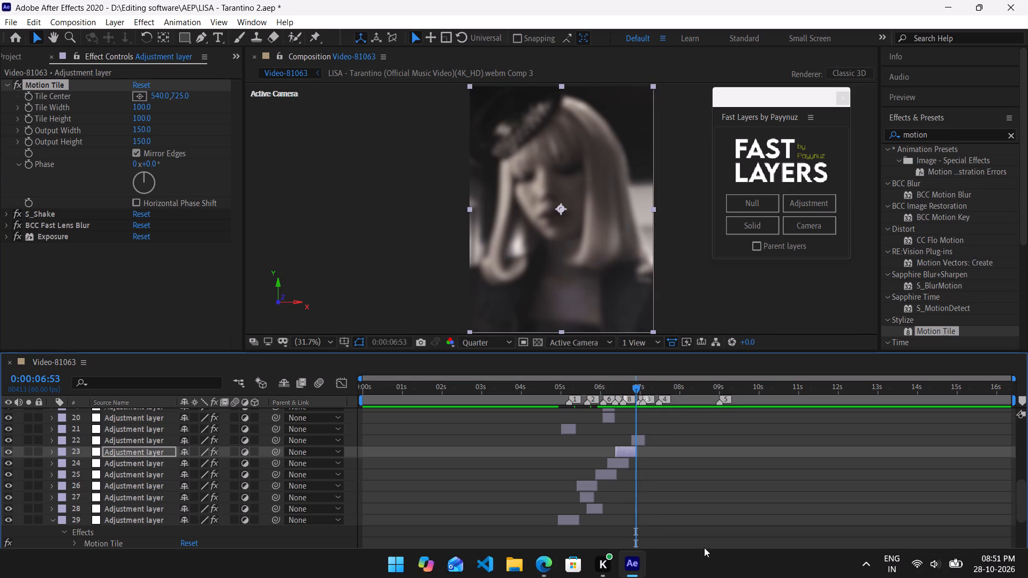